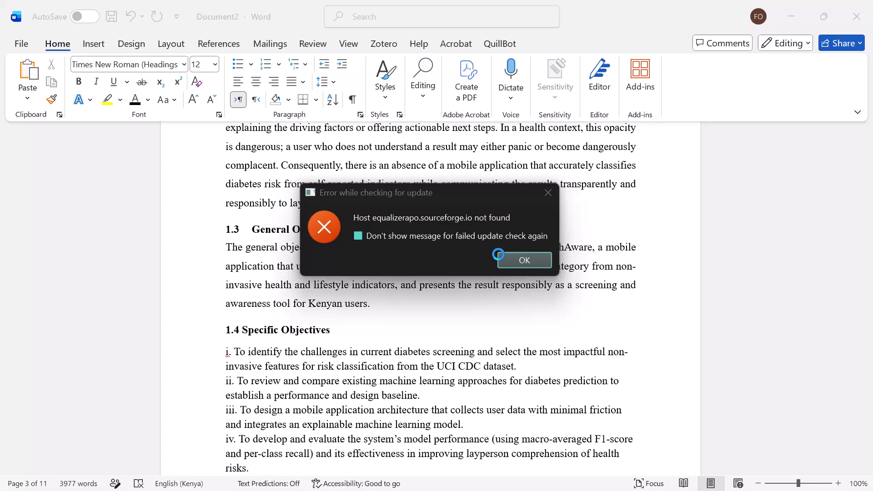
Dismiss the failed update check error message covering the document.
left_click(525, 264)
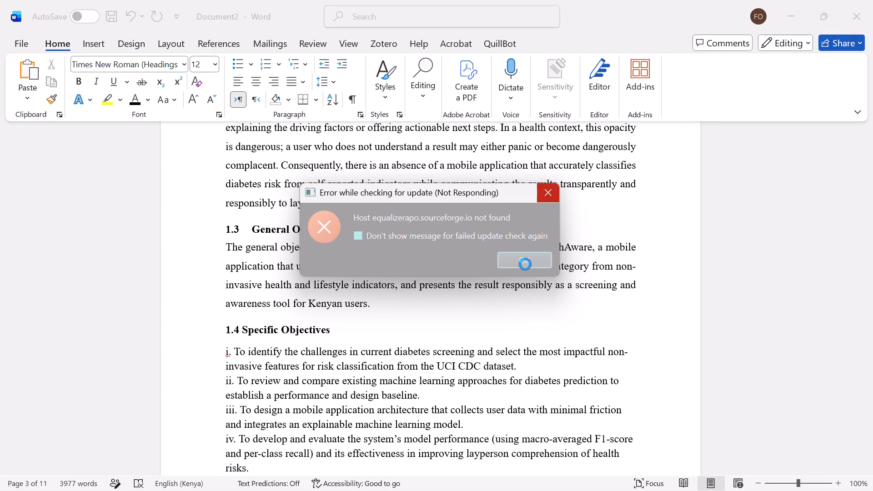
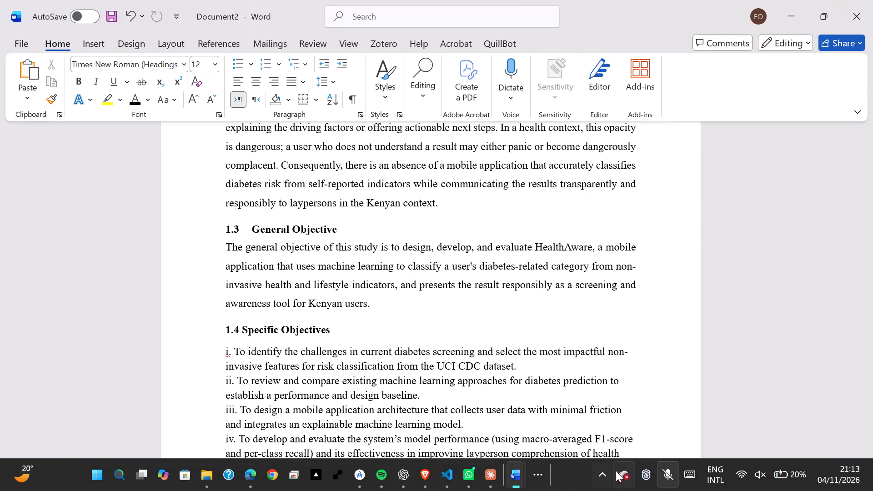
Show the hidden system tray icons of the apps running in the background.
left_click(607, 473)
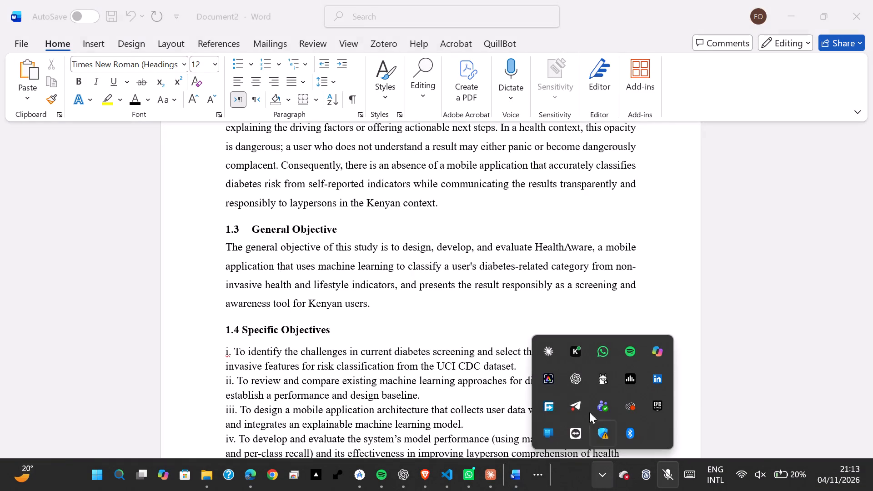
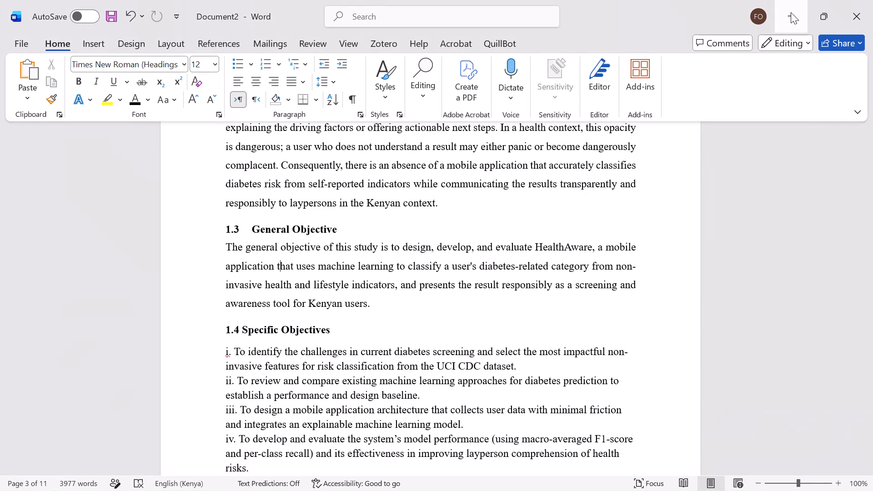
scroll(499, 212, "right", 1)
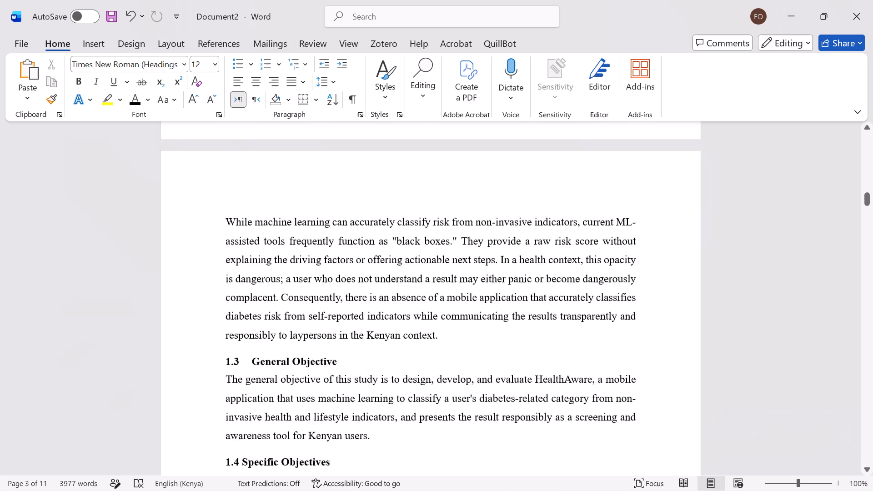
scroll(499, 212, "right", 1)
left_click(229, 243)
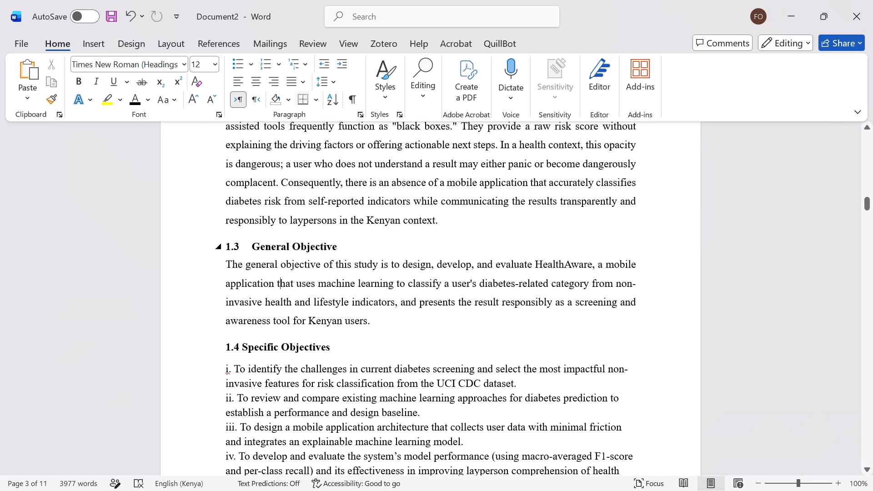
left_click(232, 266)
scroll(250, 330, "down", 3)
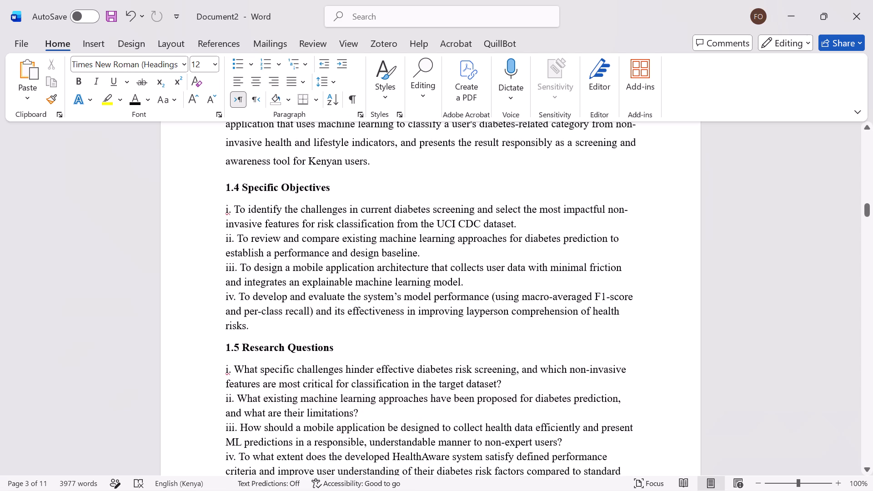
left_click_drag(224, 186, 323, 186)
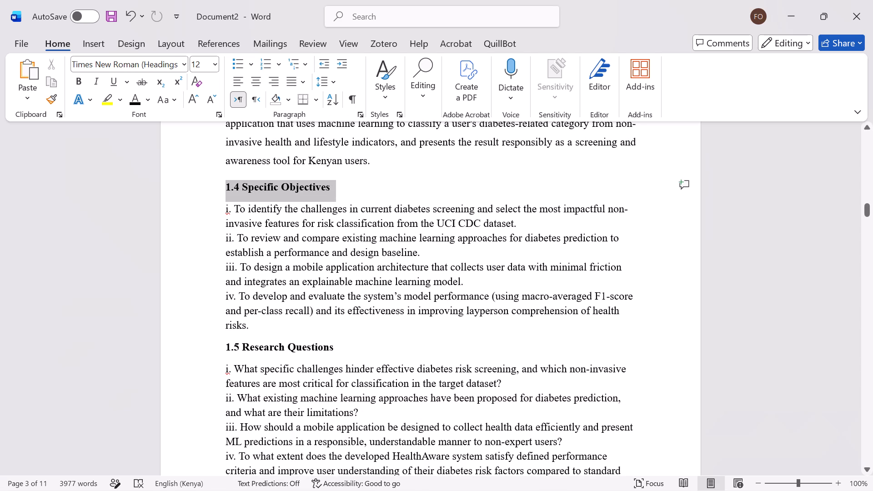
left_click_drag(323, 186, 264, 192)
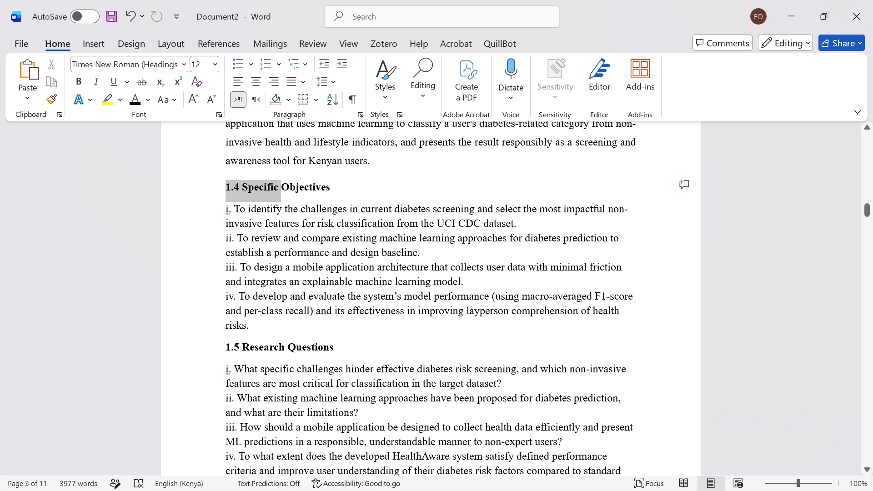
left_click_drag(264, 192, 240, 187)
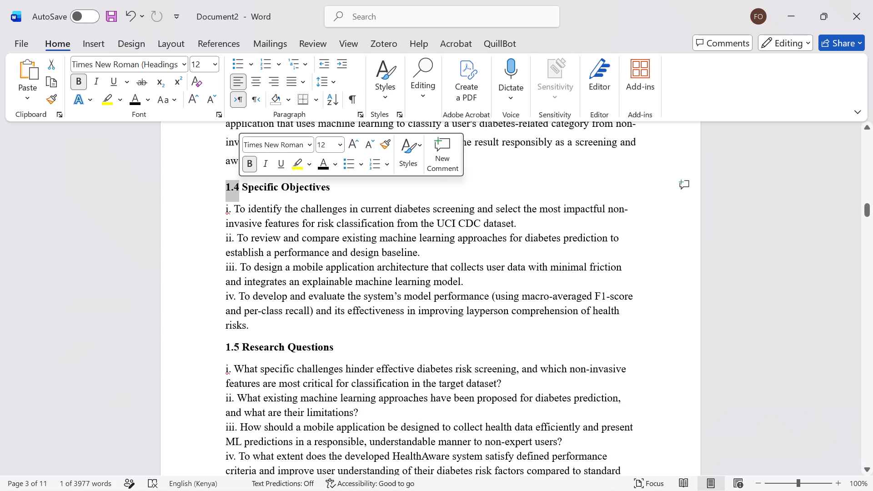
key("Delete")
Apply the second-level numbered heading style (1.1 Heading) to the Specific Objectives title.
left_click_drag(224, 185, 283, 182)
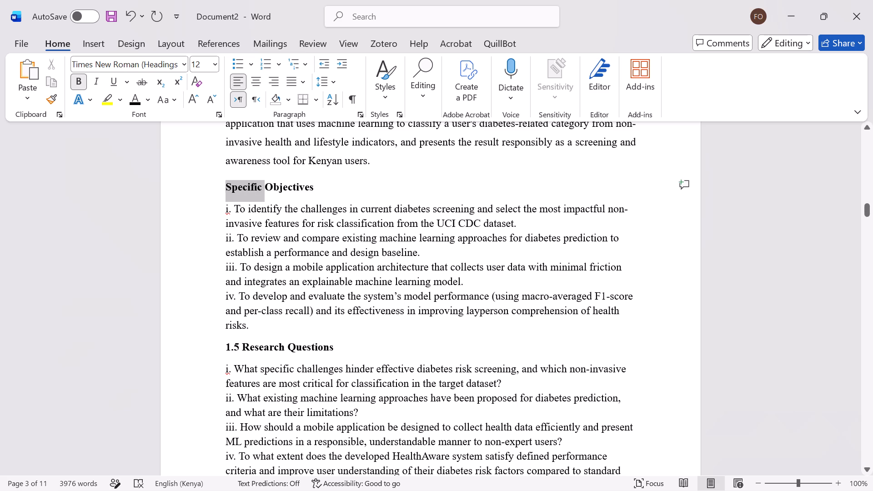
left_click_drag(283, 182, 317, 183)
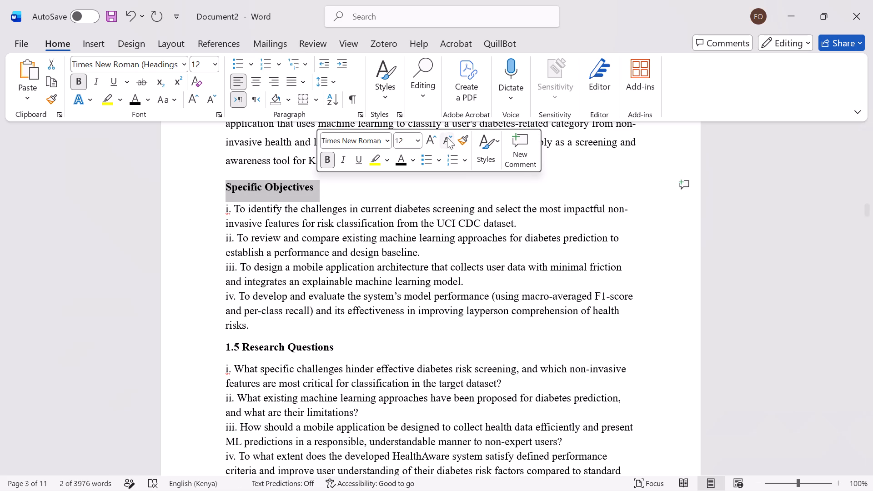
left_click(483, 144)
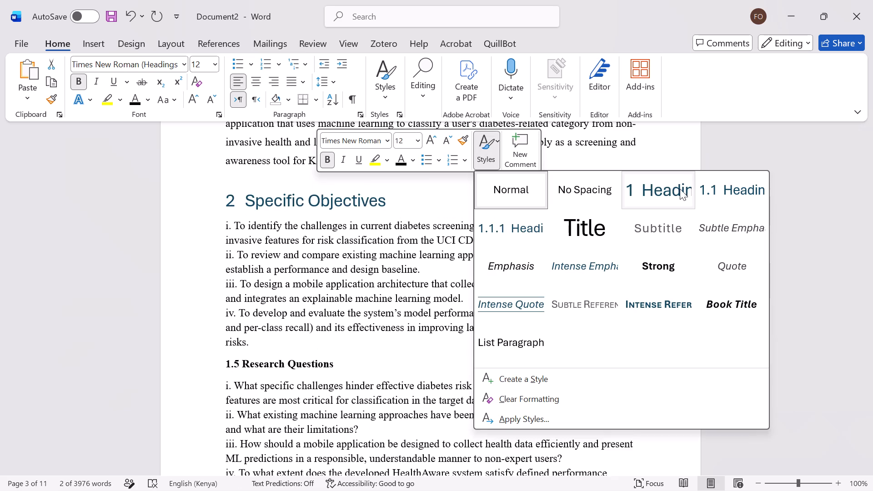
left_click(700, 187)
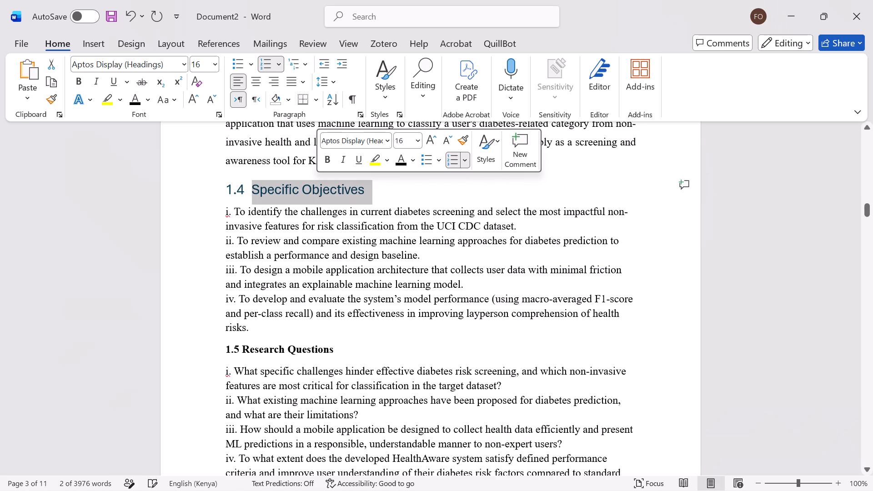
Format the Specific Objectives heading in black, 12 pt, bold Times New Roman.
left_click(402, 156)
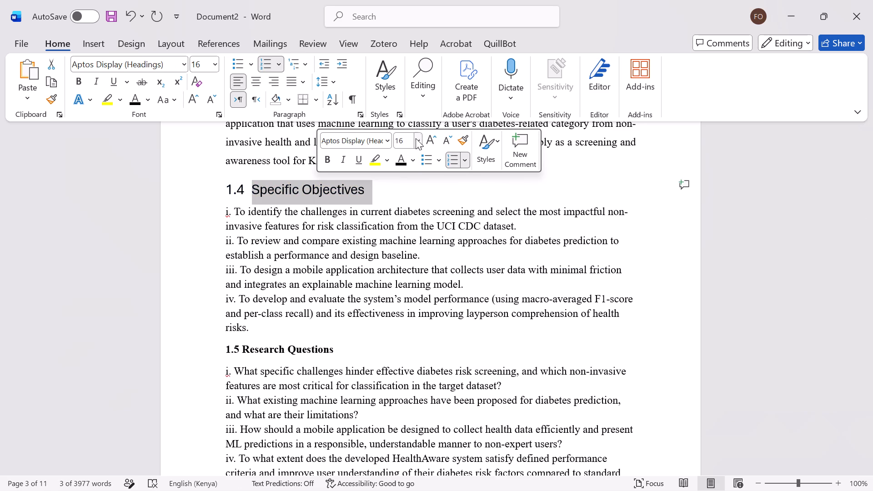
left_click(416, 138)
left_click(400, 224)
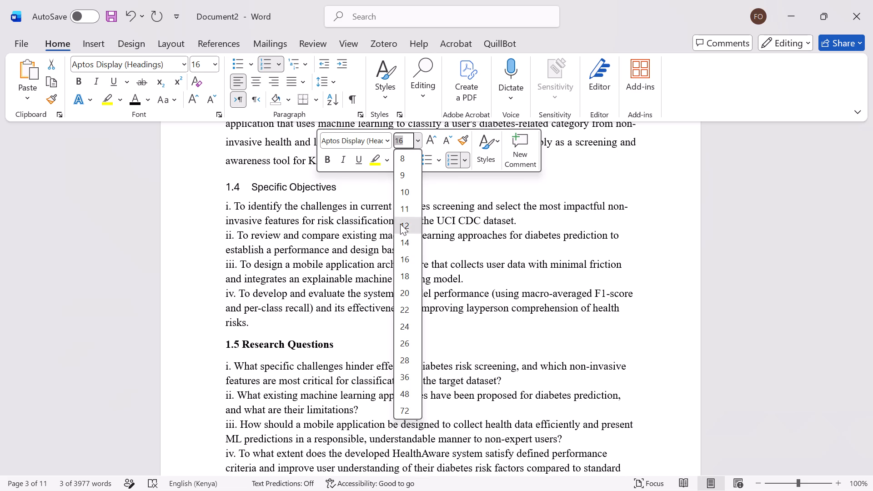
left_click(383, 138)
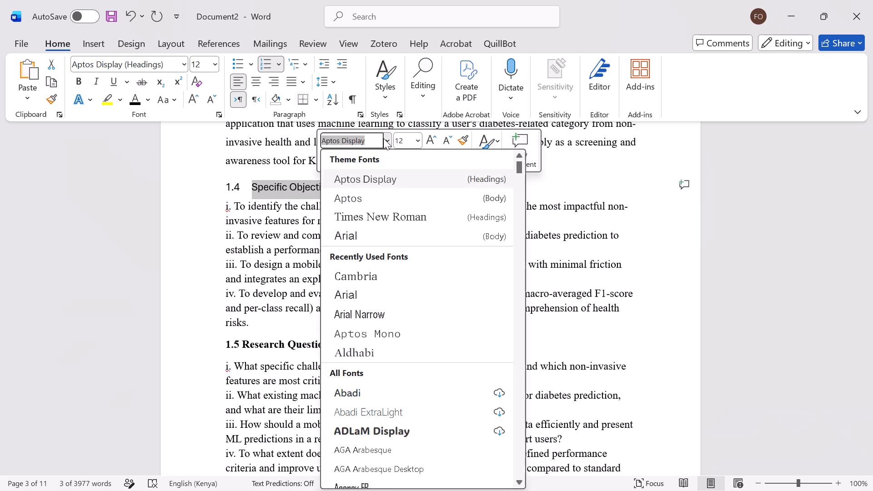
left_click(351, 212)
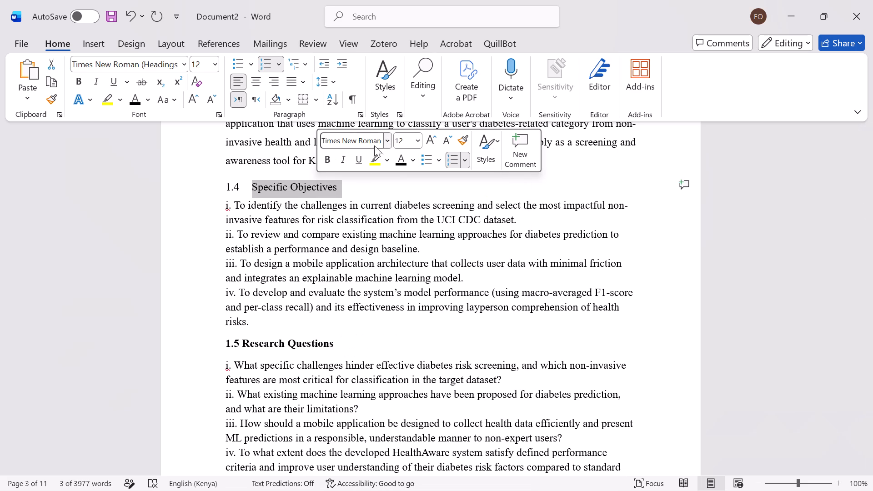
left_click(326, 158)
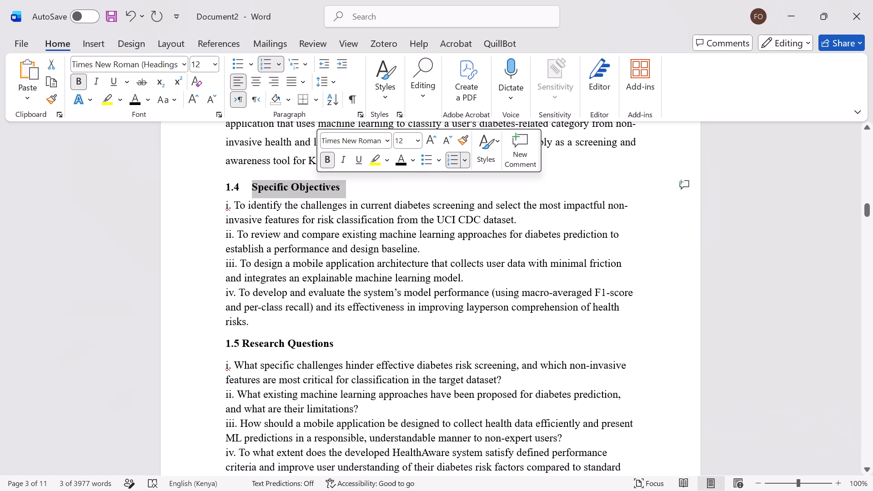
Justify the four specific objectives under section 1.4 and set their line spacing to 1.5.
left_click_drag(222, 205, 267, 311)
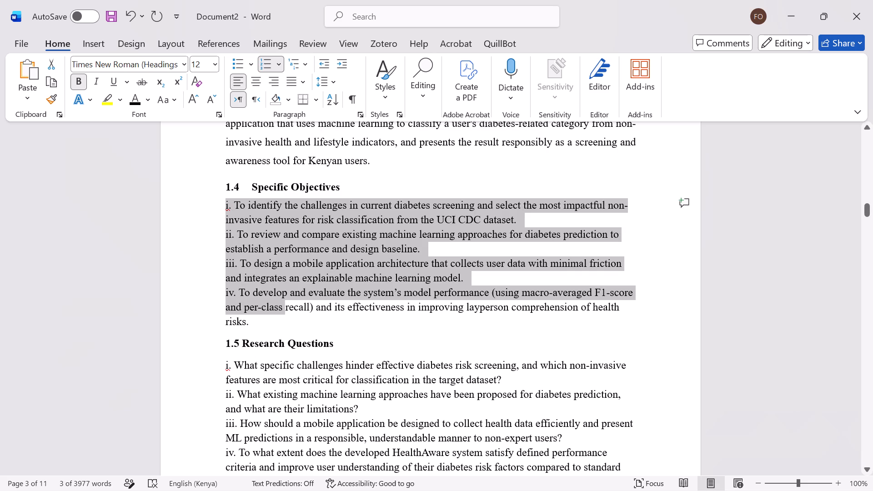
left_click_drag(267, 311, 268, 326)
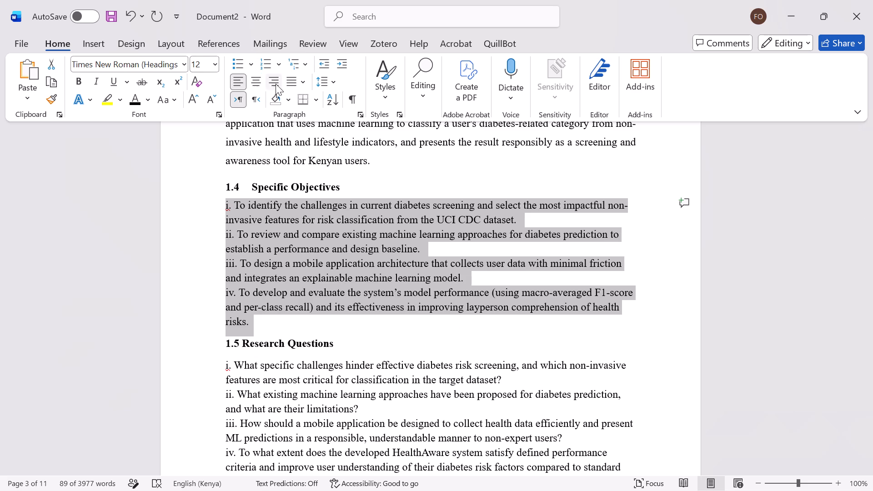
left_click(288, 84)
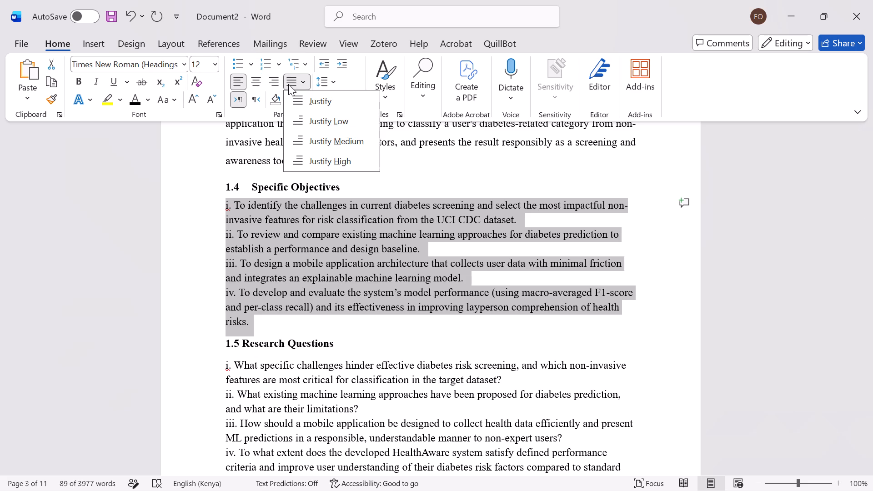
left_click(301, 103)
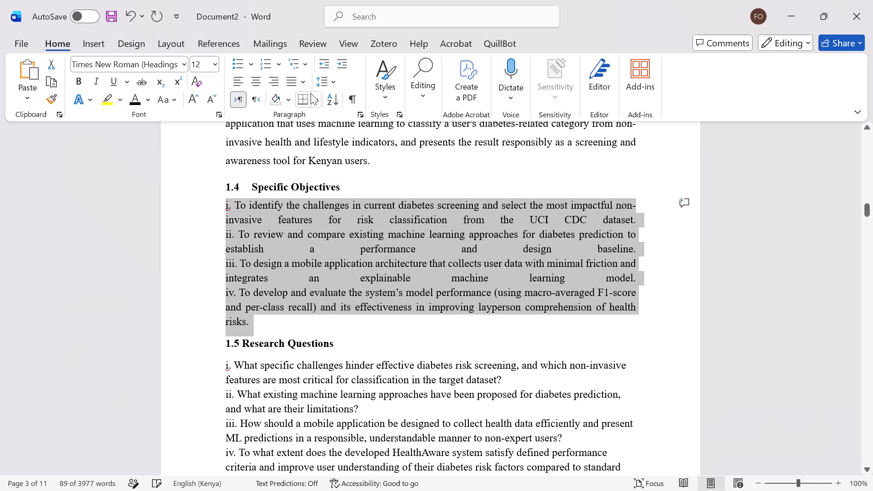
left_click(328, 78)
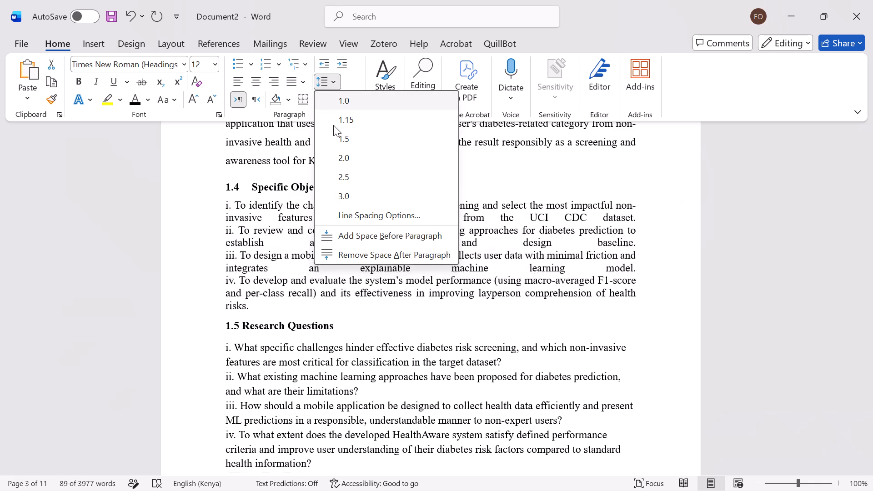
left_click(330, 139)
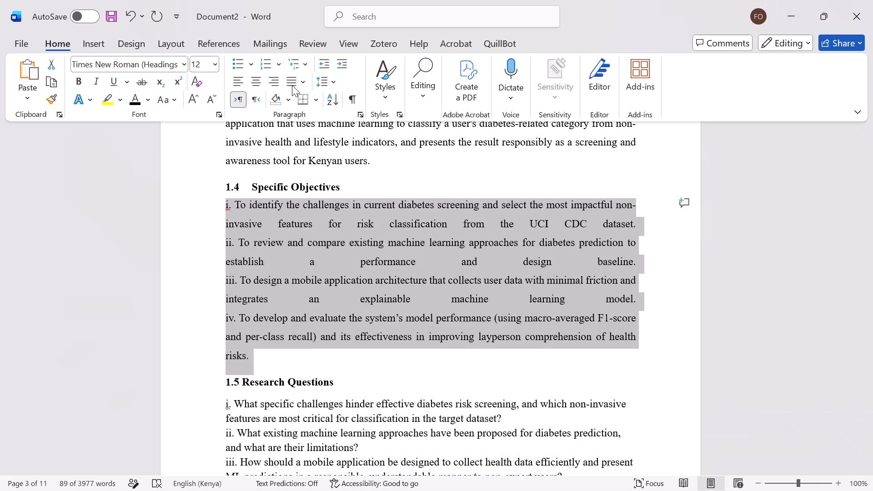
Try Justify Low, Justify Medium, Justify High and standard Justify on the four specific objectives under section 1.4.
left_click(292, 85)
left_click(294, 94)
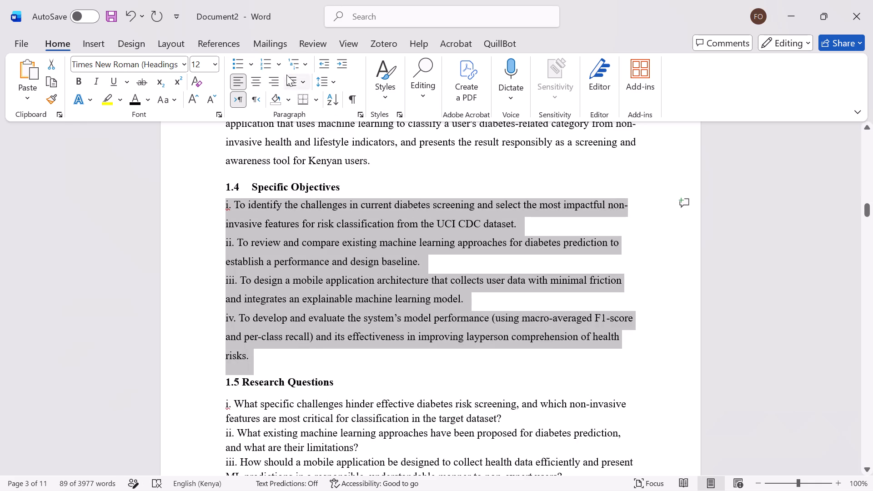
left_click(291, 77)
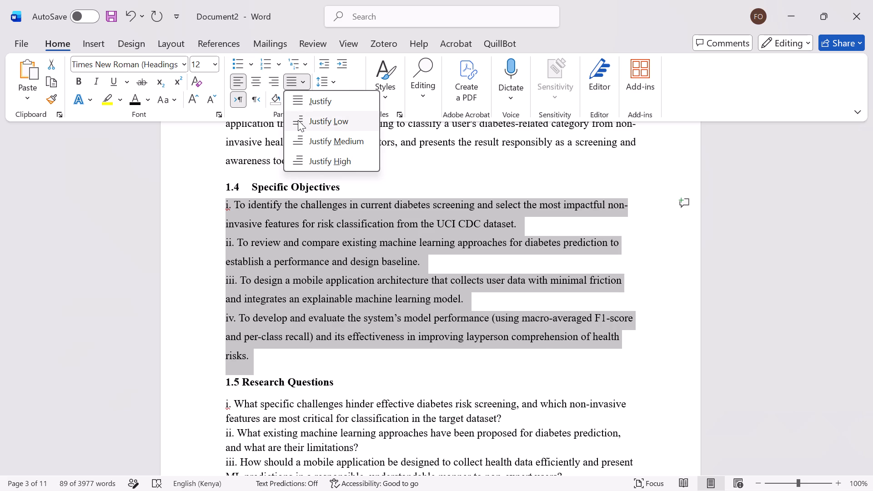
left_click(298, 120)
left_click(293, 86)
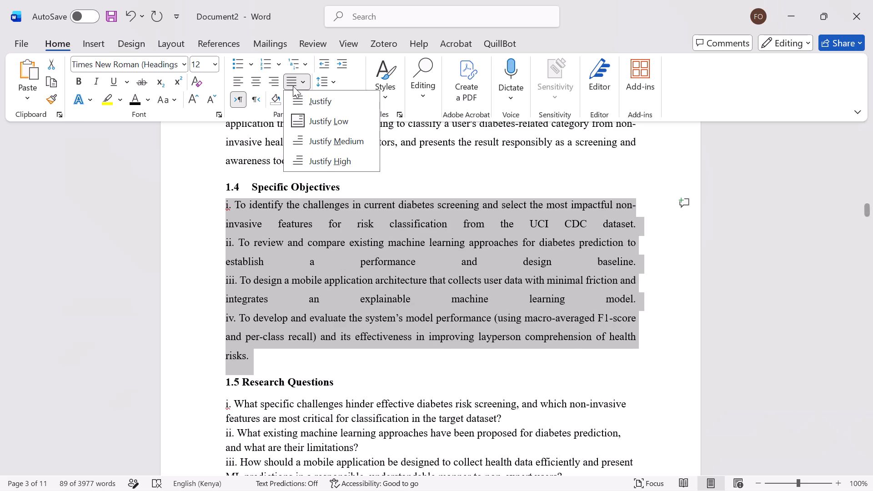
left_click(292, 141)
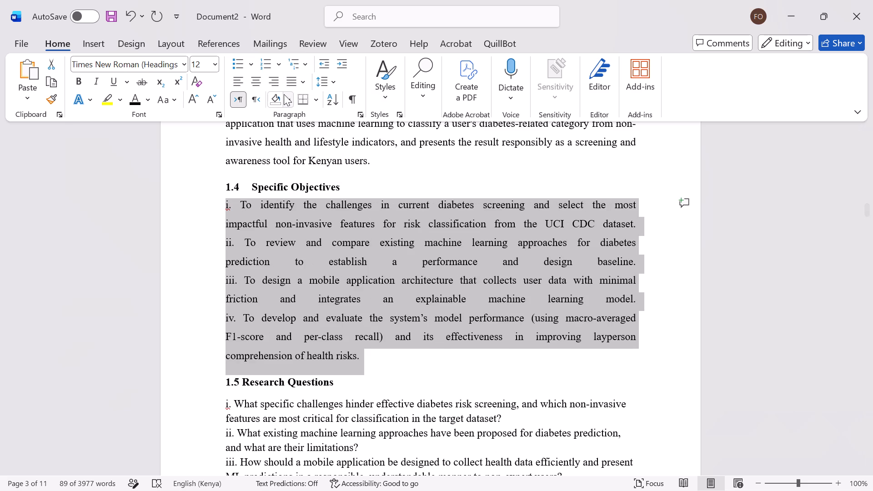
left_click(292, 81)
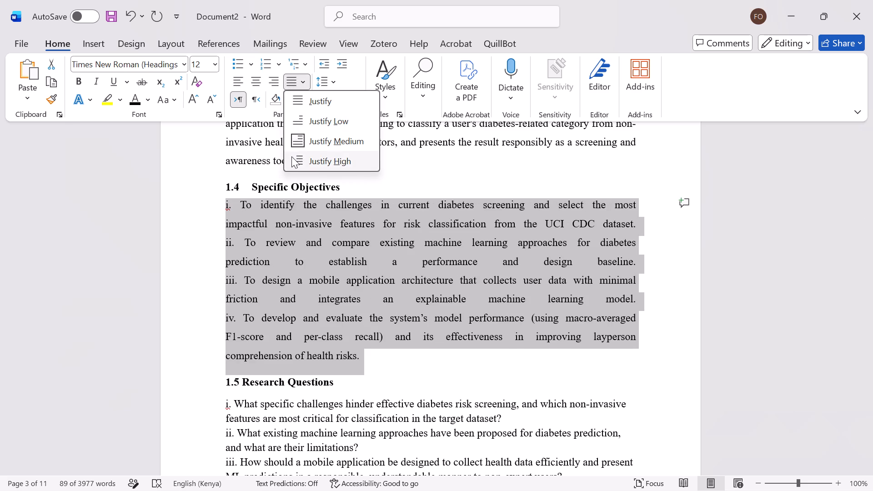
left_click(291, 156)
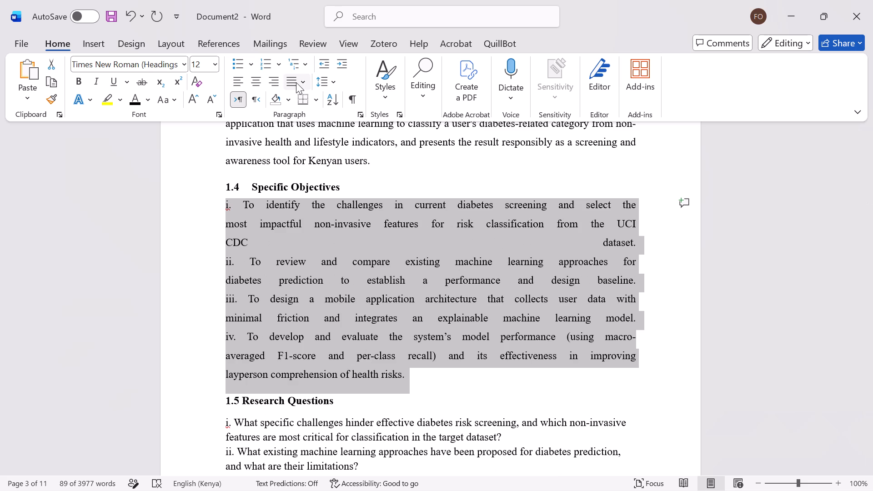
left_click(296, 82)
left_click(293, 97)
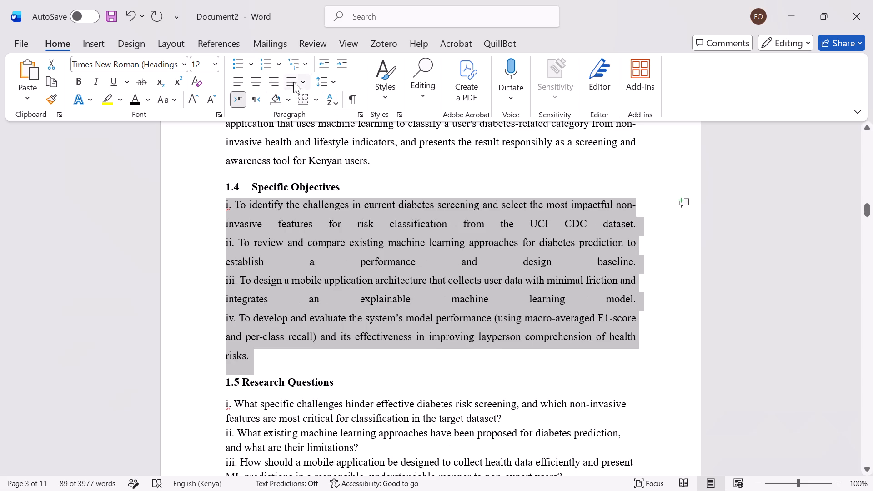
Turn off justification for the four specific objectives so they are left-aligned.
left_click(297, 80)
left_click(295, 97)
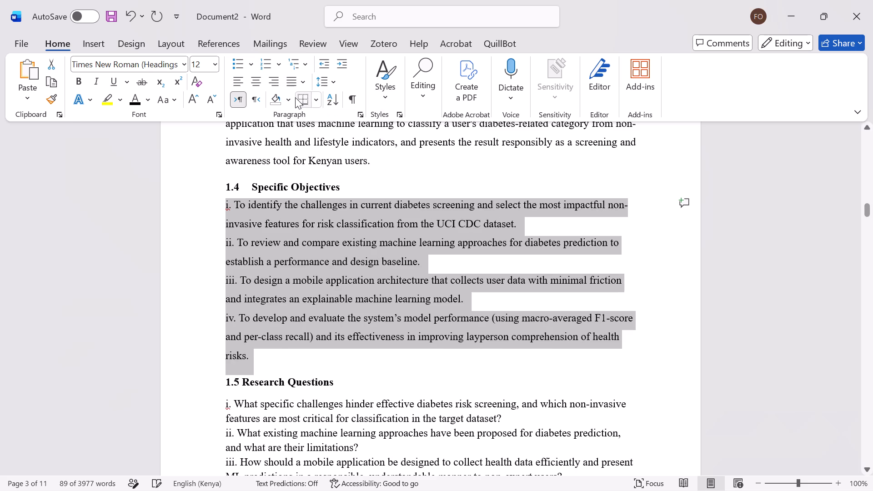
left_click(278, 229)
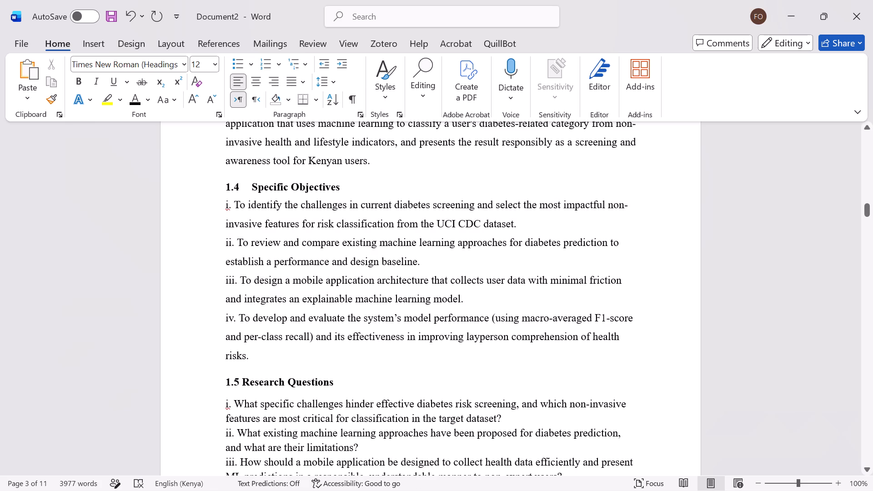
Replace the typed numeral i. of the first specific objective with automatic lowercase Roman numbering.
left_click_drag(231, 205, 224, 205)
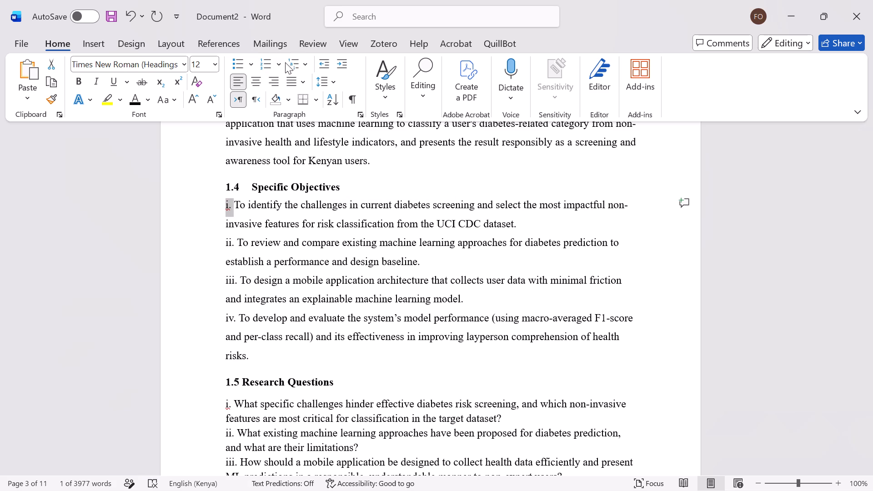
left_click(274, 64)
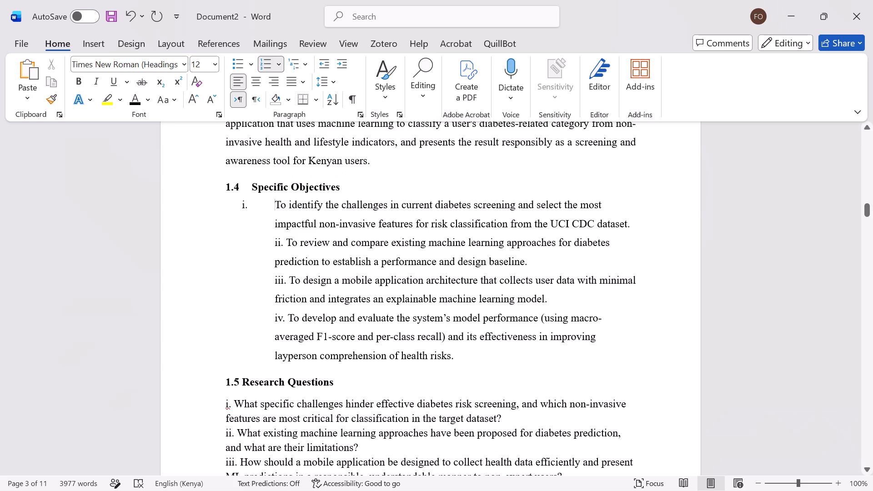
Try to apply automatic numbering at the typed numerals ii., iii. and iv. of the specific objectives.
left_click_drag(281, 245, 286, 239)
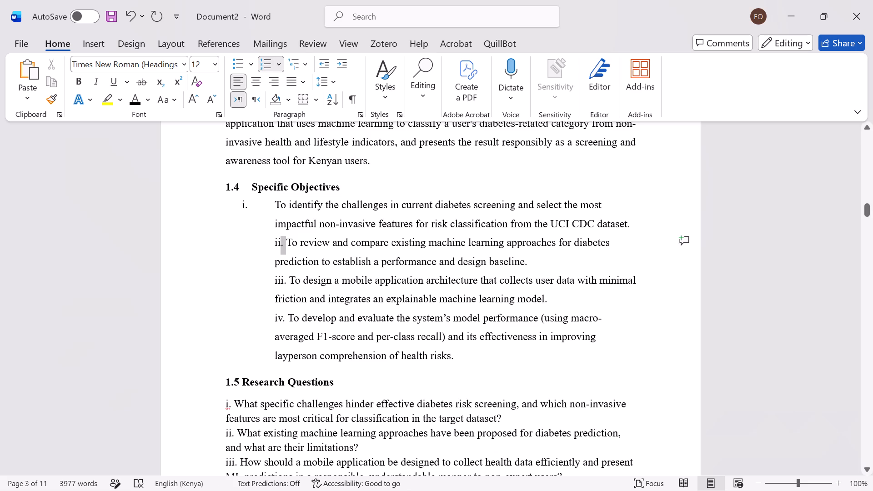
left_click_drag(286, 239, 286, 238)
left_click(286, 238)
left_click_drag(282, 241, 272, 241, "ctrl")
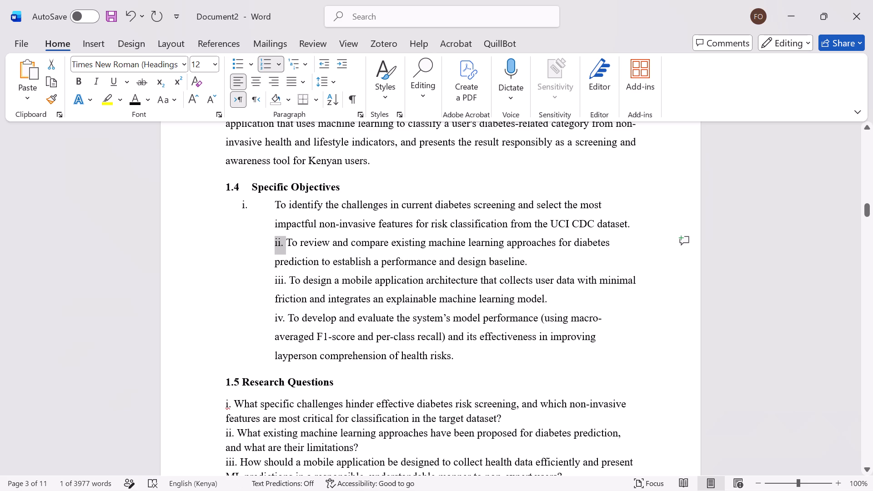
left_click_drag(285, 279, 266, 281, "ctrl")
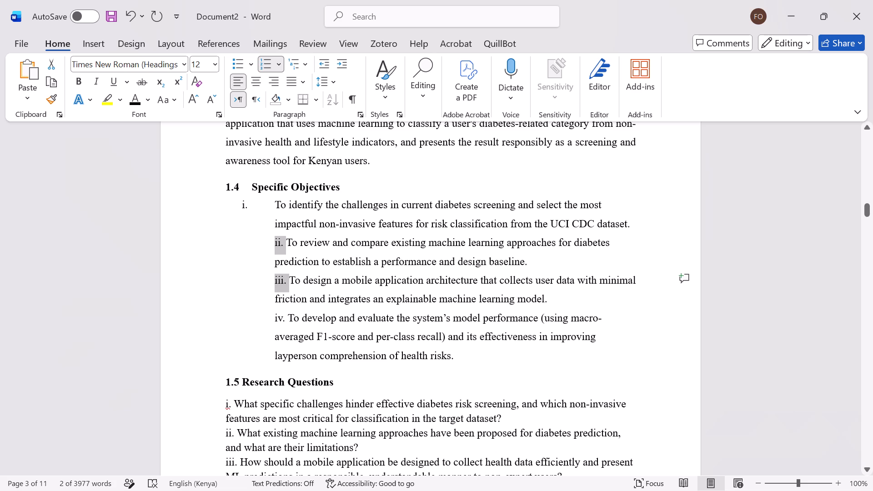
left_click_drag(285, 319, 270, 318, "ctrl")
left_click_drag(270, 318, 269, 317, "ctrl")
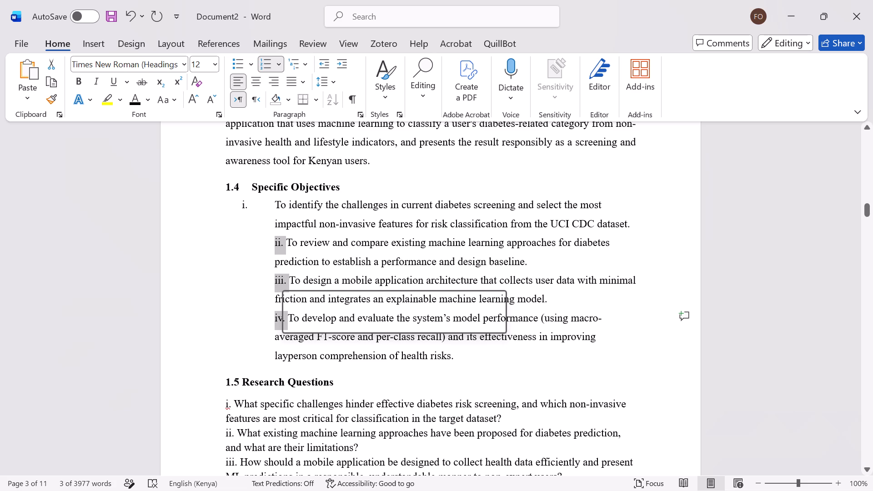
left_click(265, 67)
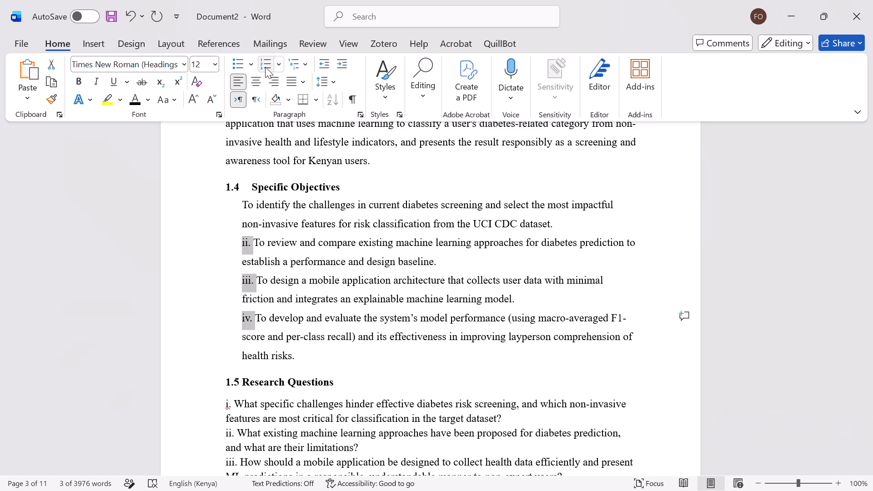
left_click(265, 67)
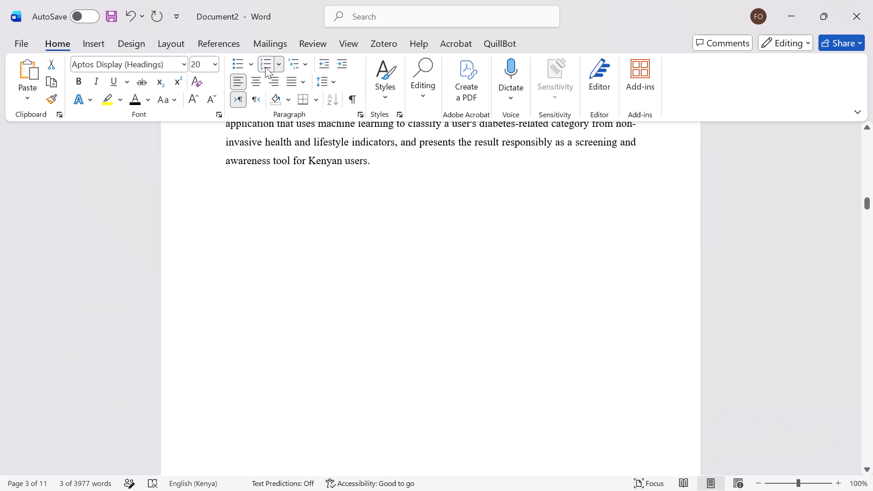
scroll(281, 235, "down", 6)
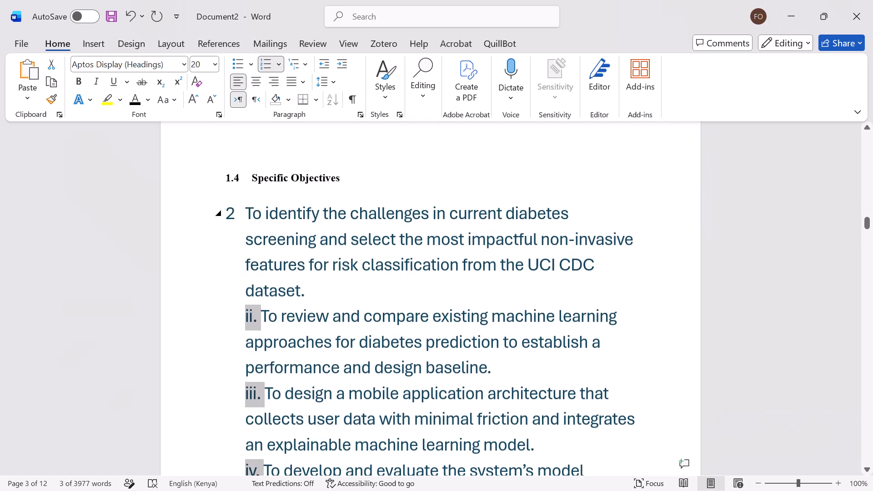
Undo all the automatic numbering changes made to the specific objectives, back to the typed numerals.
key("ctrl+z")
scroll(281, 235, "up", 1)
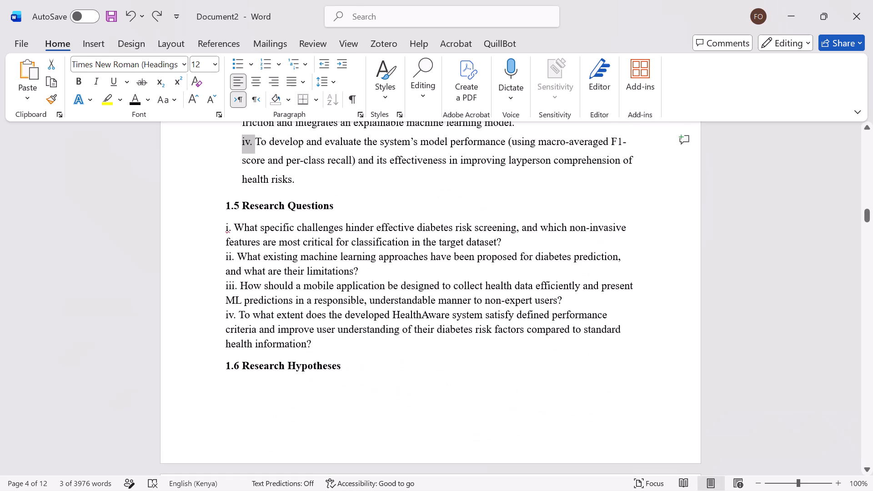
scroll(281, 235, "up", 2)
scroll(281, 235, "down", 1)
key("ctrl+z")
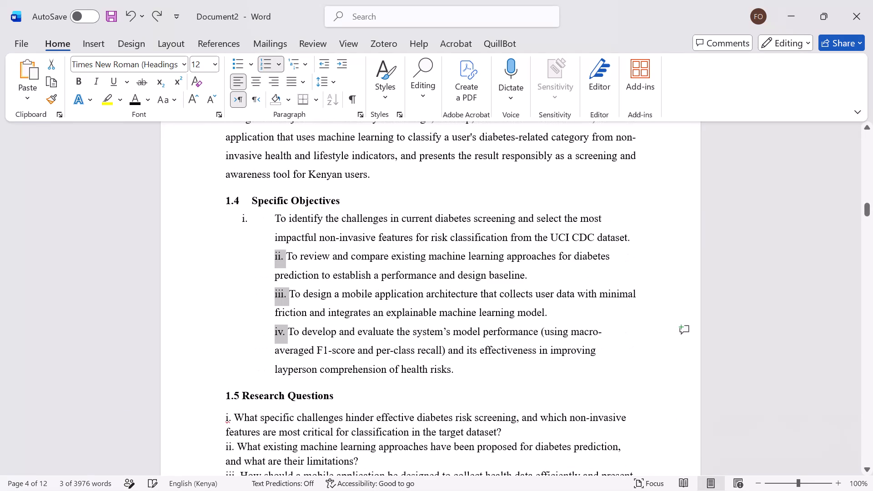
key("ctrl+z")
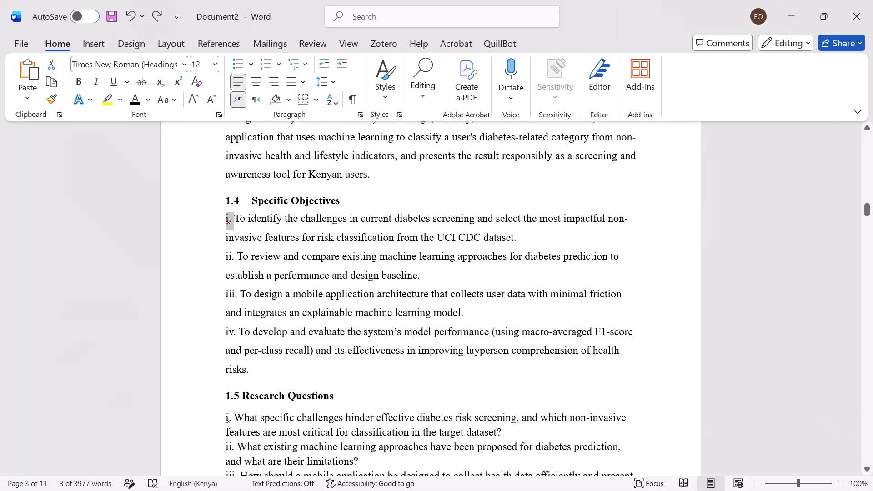
Select the typed numerals i. to iv. of the specific objectives together and apply the i., ii., iii. numbering format.
left_click(227, 256)
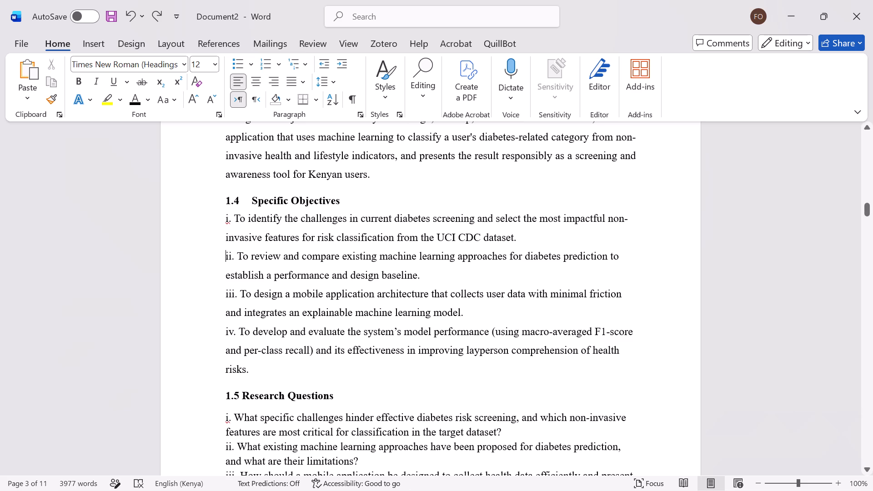
left_click_drag(231, 217, 216, 215, "ctrl")
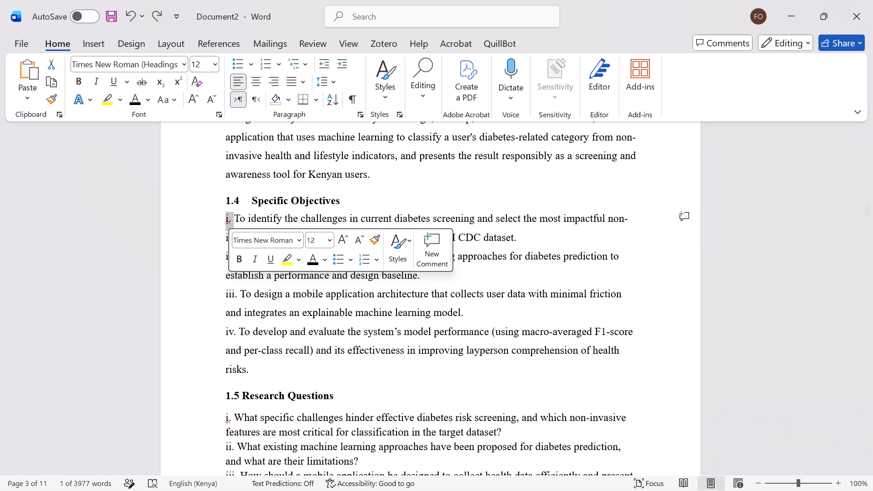
left_click(213, 281)
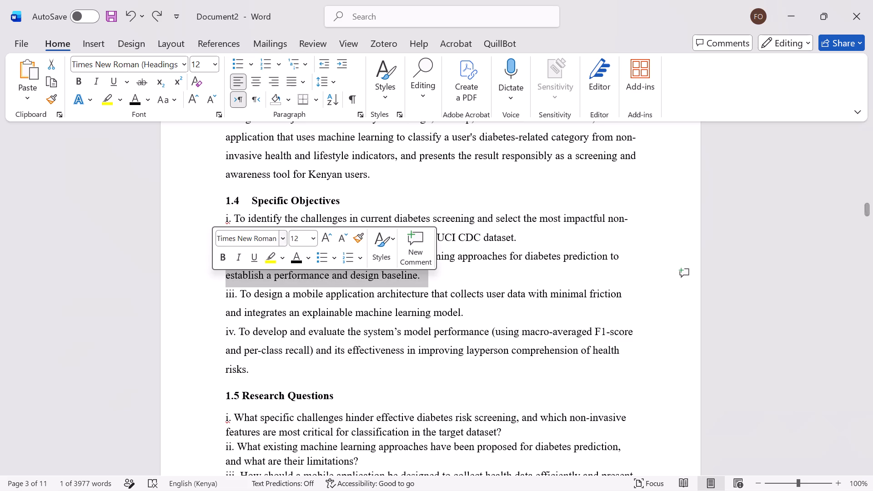
left_click(228, 214)
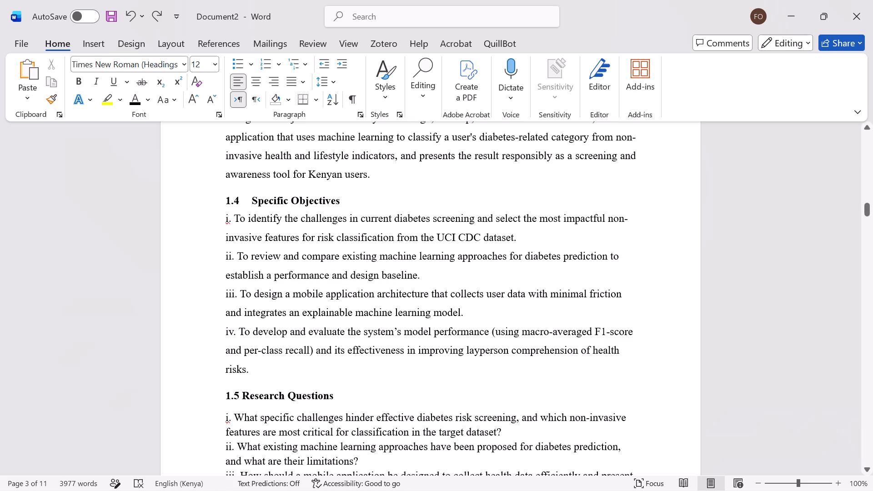
left_click_drag(231, 218, 223, 218)
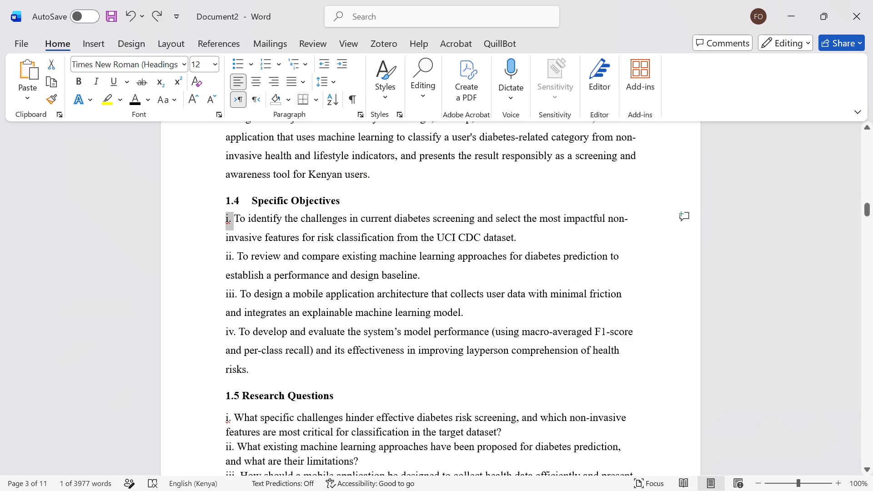
left_click_drag(234, 256, 217, 256, "ctrl")
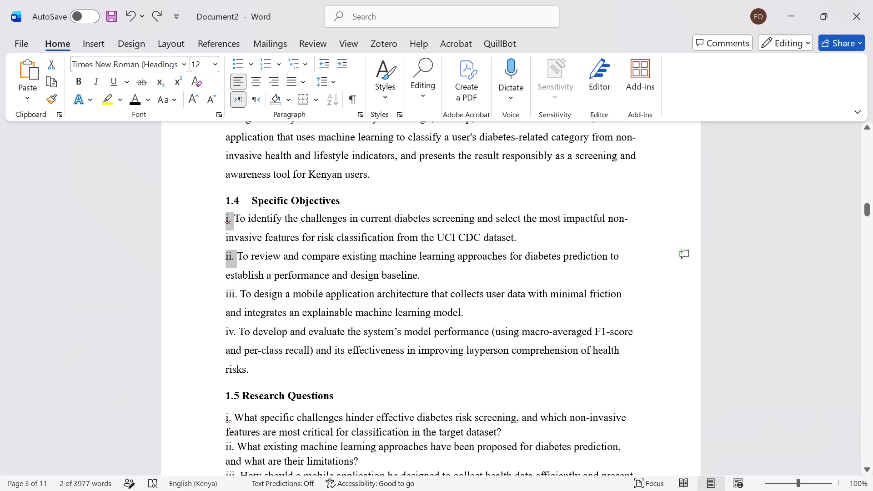
left_click_drag(236, 295, 216, 295, "ctrl")
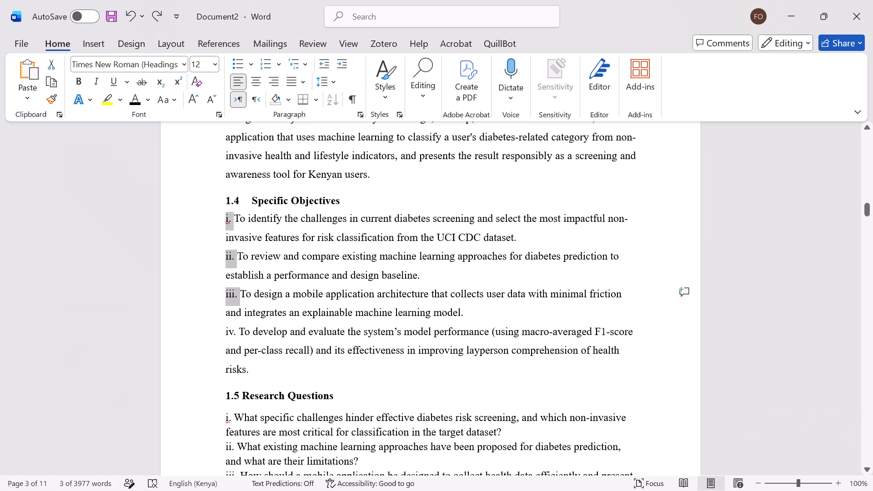
left_click_drag(235, 332, 217, 334, "ctrl")
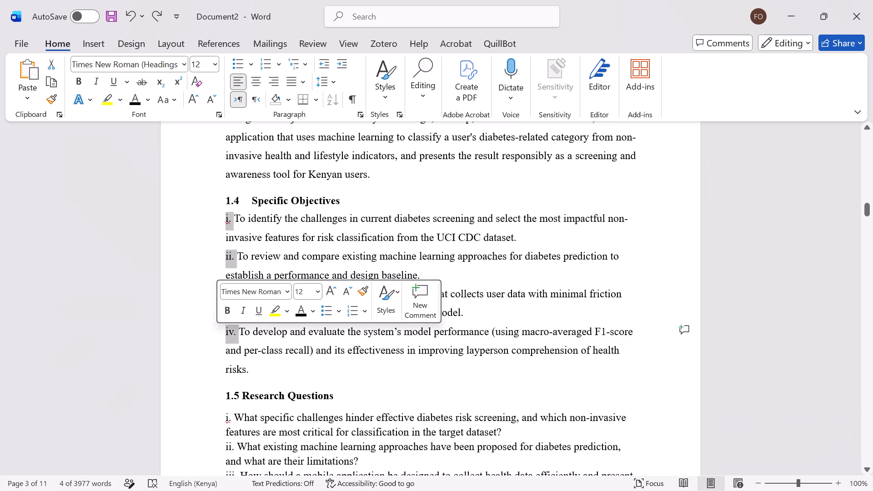
left_click(364, 310)
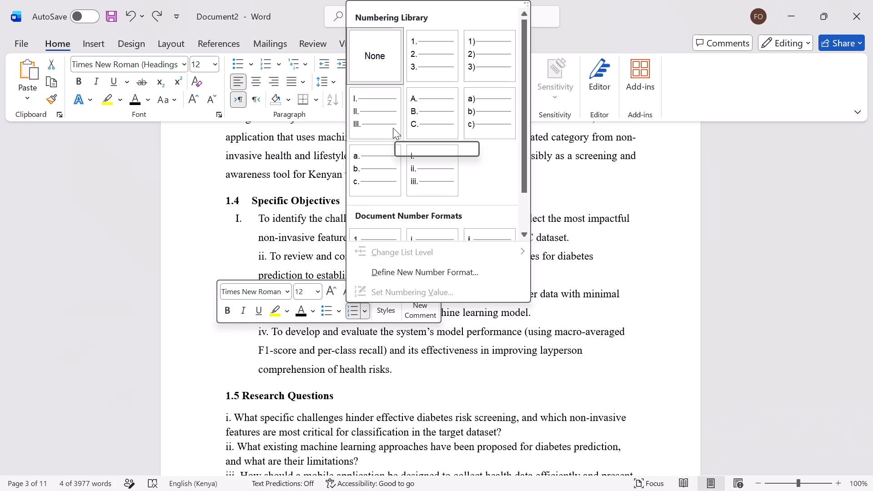
left_click(414, 173)
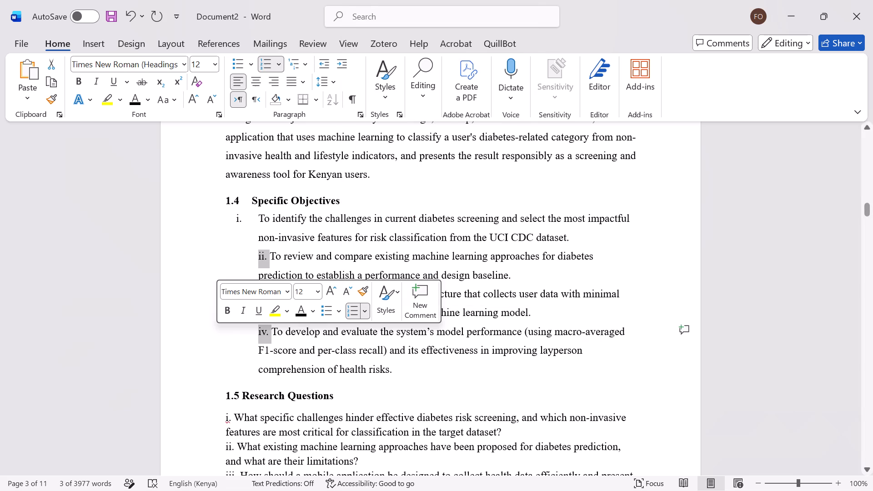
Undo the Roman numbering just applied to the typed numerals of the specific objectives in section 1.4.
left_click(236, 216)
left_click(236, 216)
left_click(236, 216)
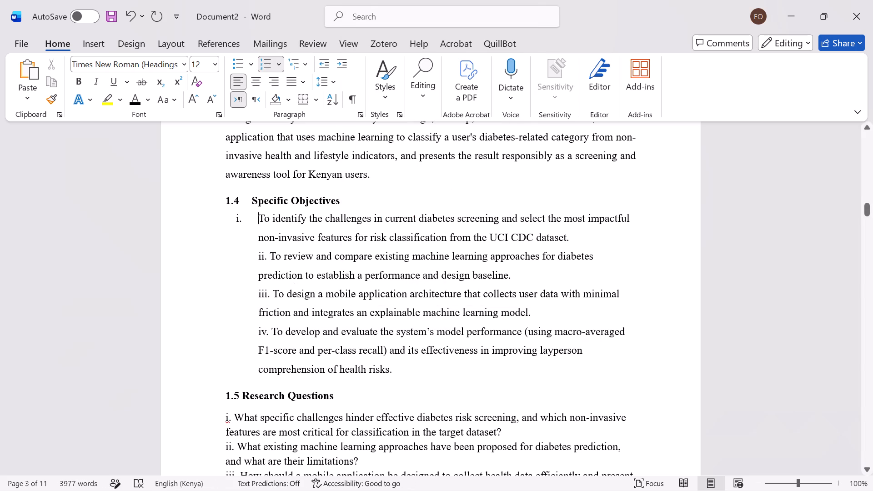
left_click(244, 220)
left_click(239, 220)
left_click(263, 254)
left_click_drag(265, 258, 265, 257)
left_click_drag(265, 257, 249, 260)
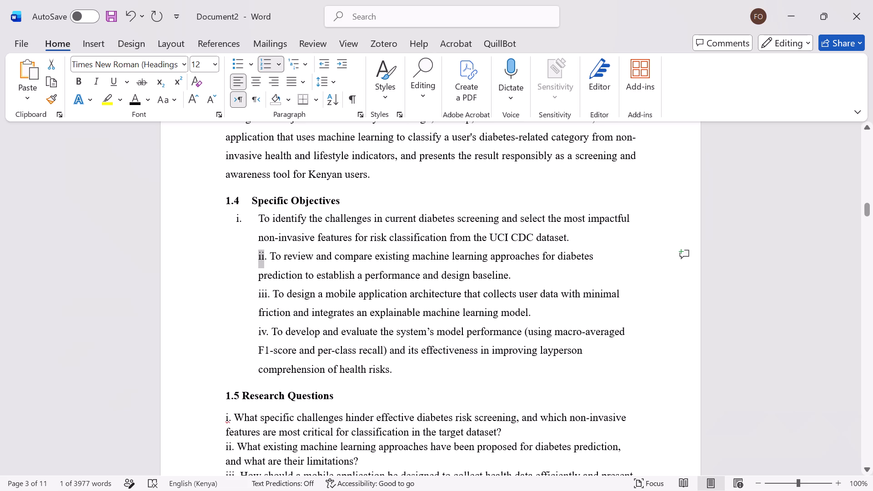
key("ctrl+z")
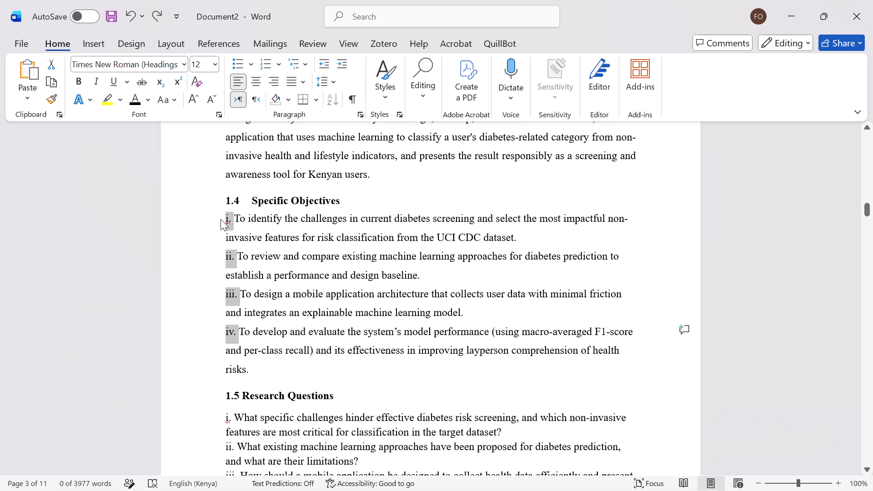
Select all the specific objectives text under heading 1.4 and apply the i., ii., iii. numbering format.
left_click(221, 219)
left_click(221, 217)
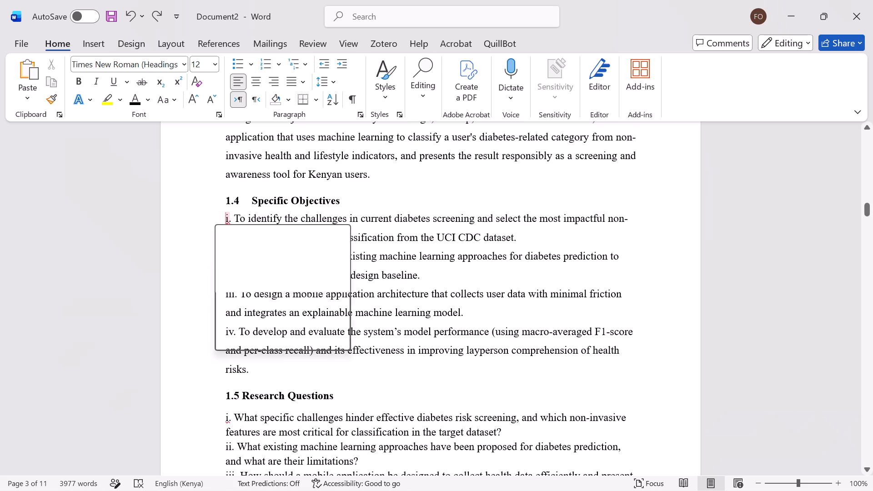
left_click_drag(221, 217, 281, 367)
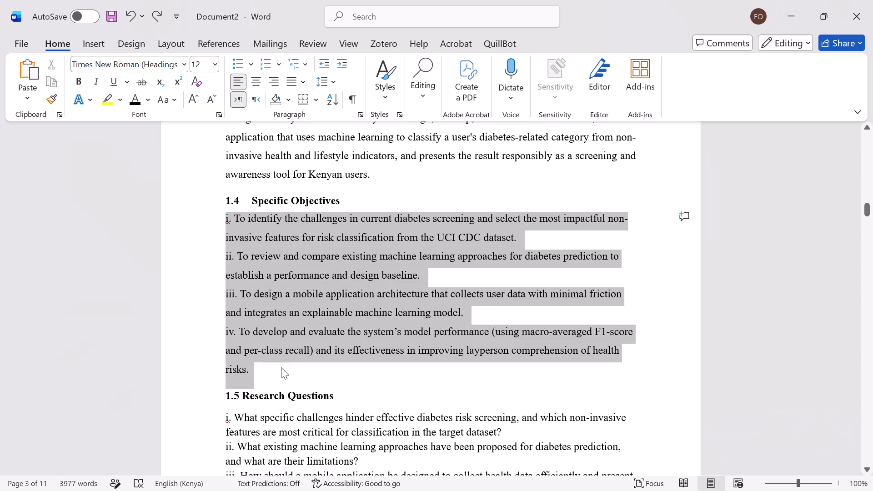
left_click_drag(281, 367, 281, 366)
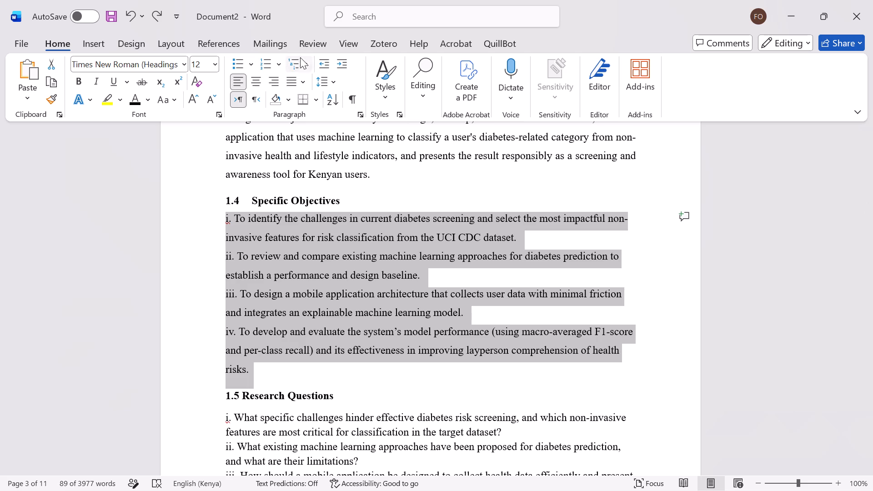
left_click(303, 64)
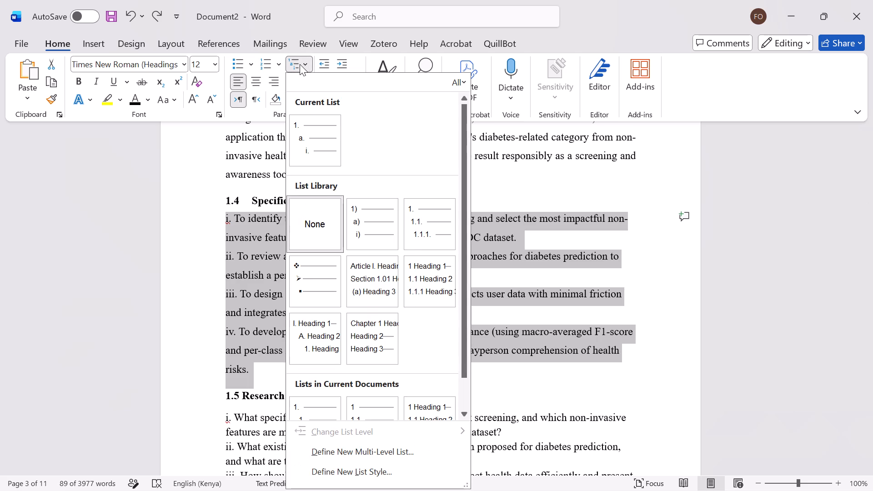
scroll(293, 198, "down", 1)
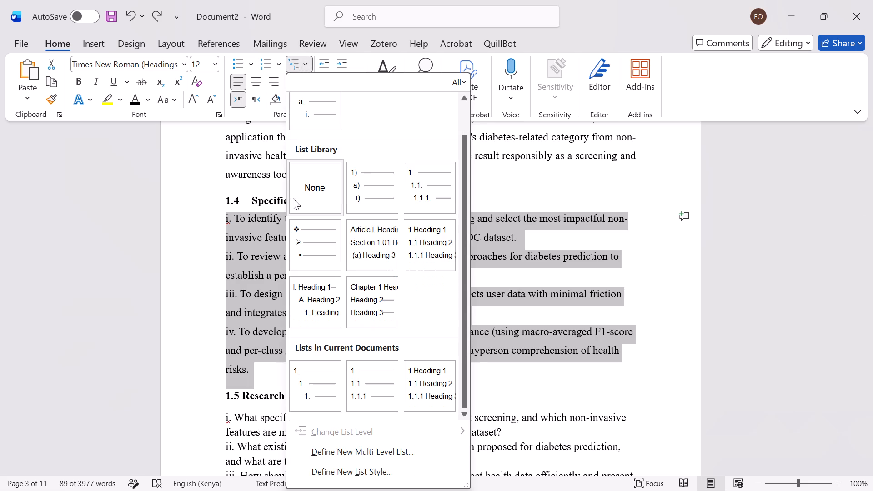
scroll(293, 198, "down", 1)
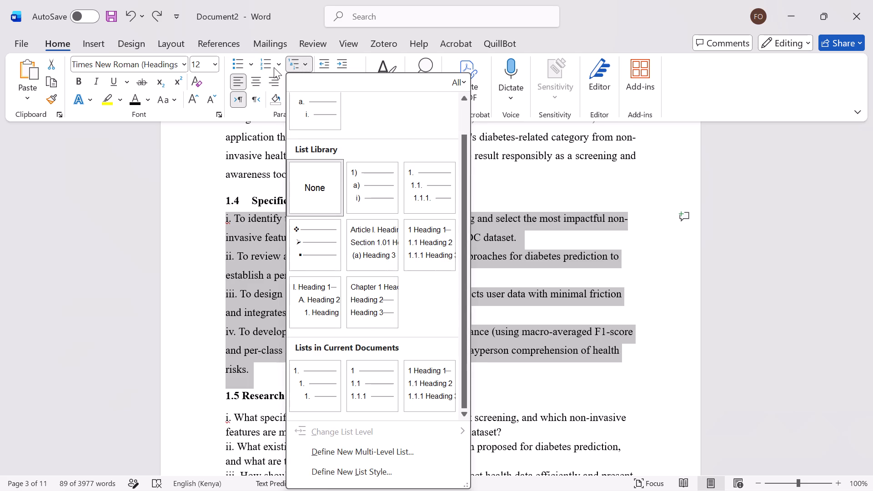
left_click(276, 63)
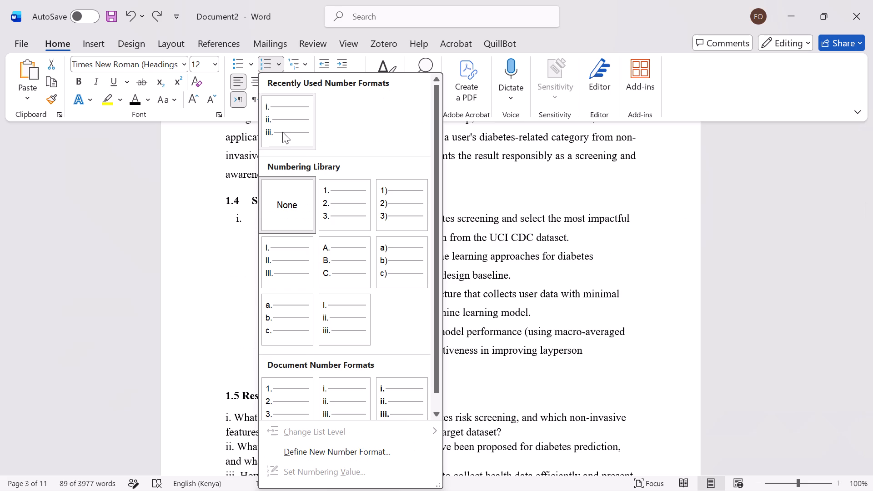
left_click(281, 127)
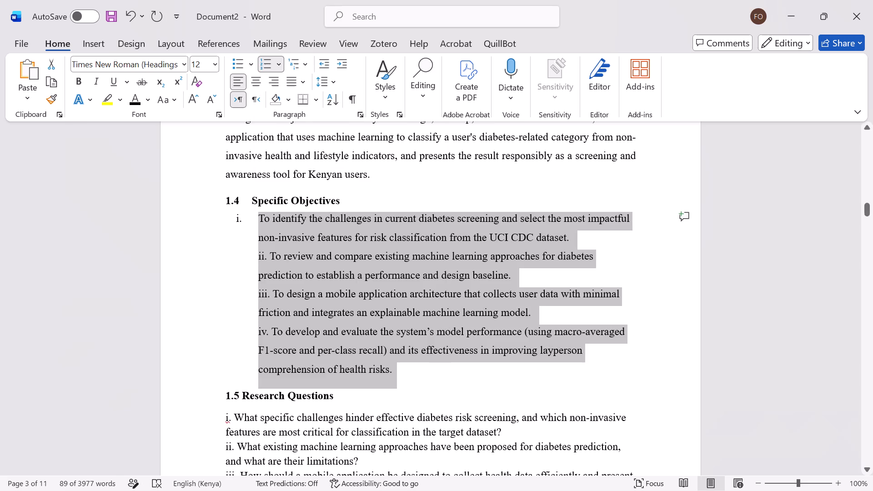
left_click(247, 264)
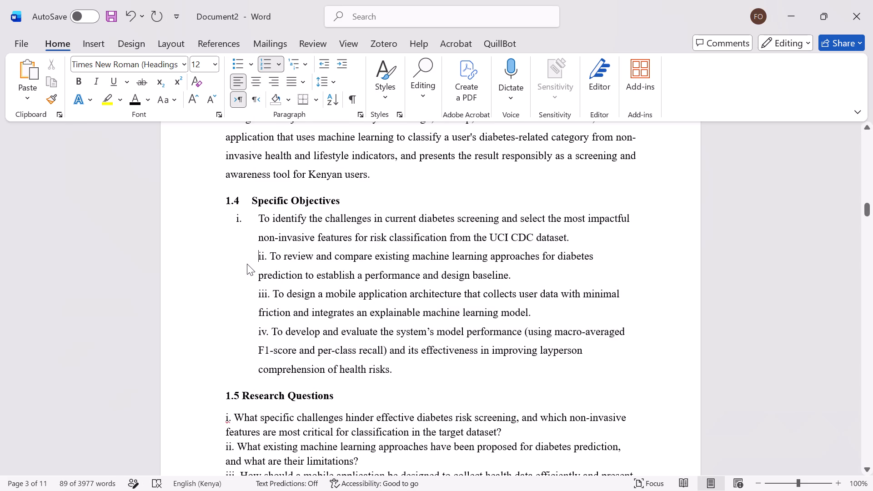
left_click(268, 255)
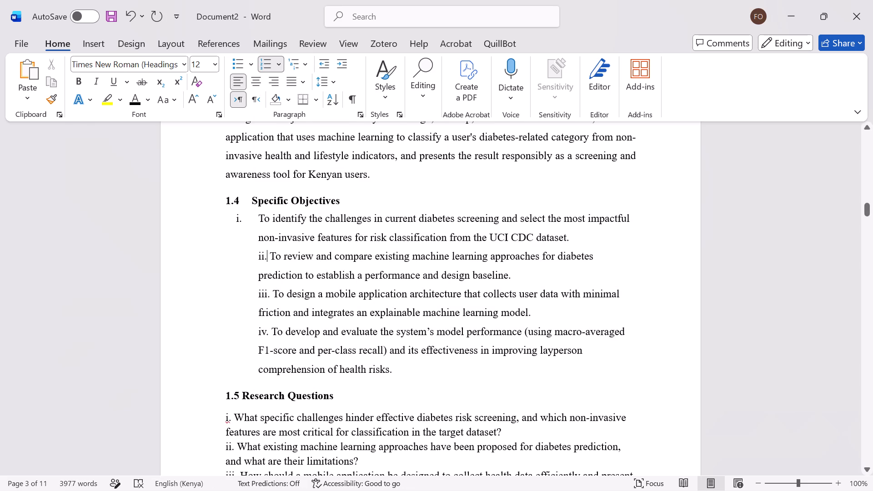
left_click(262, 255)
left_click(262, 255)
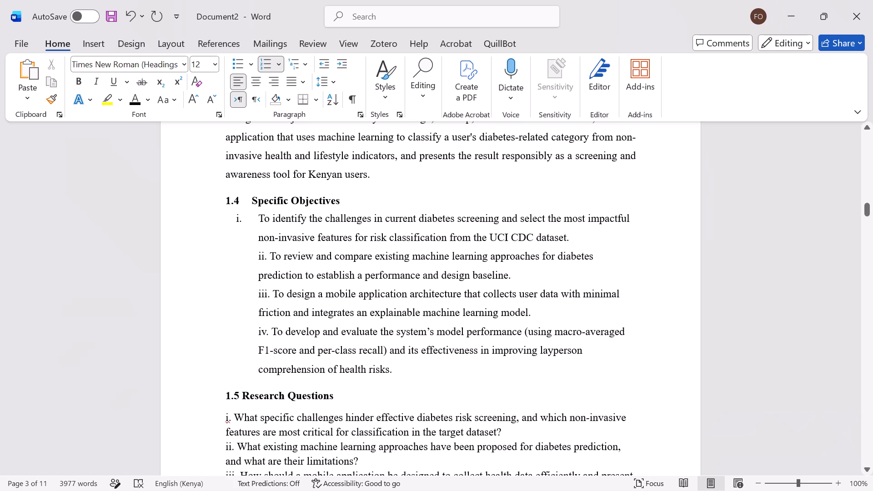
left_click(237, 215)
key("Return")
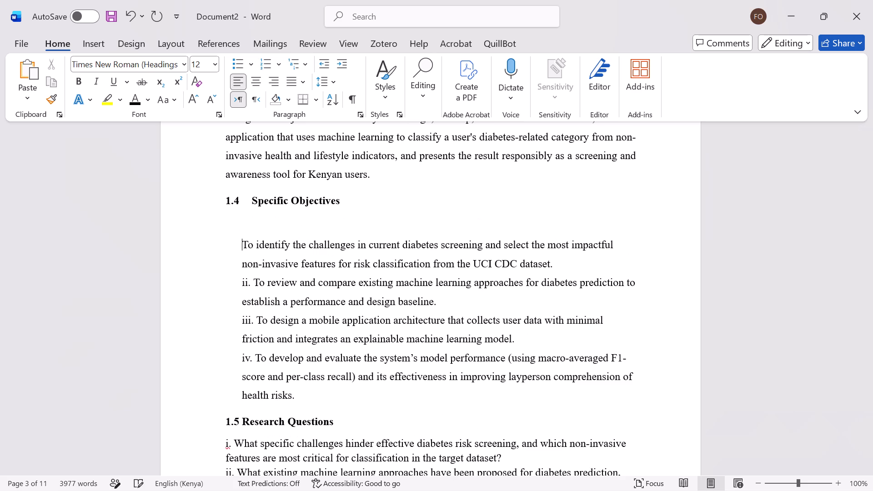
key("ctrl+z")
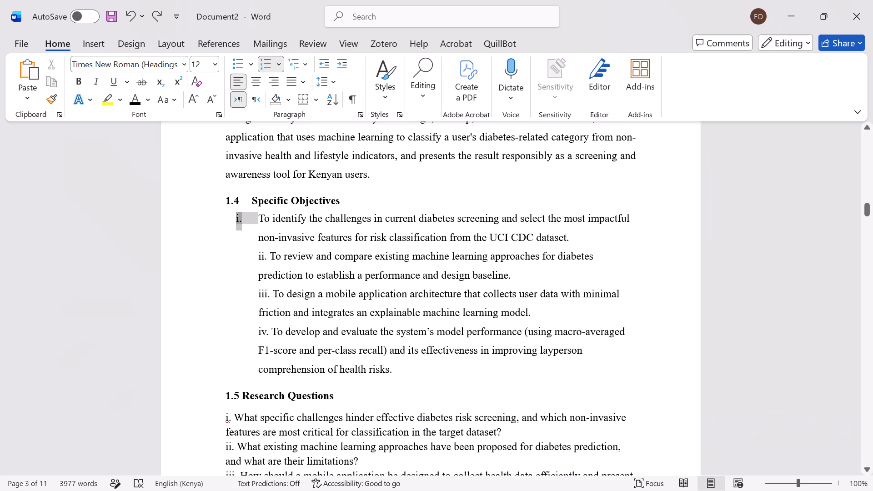
Make the objective on reviewing machine learning approaches its own automatically numbered item ii., removing its typed numeral.
left_click(578, 235)
key("Return")
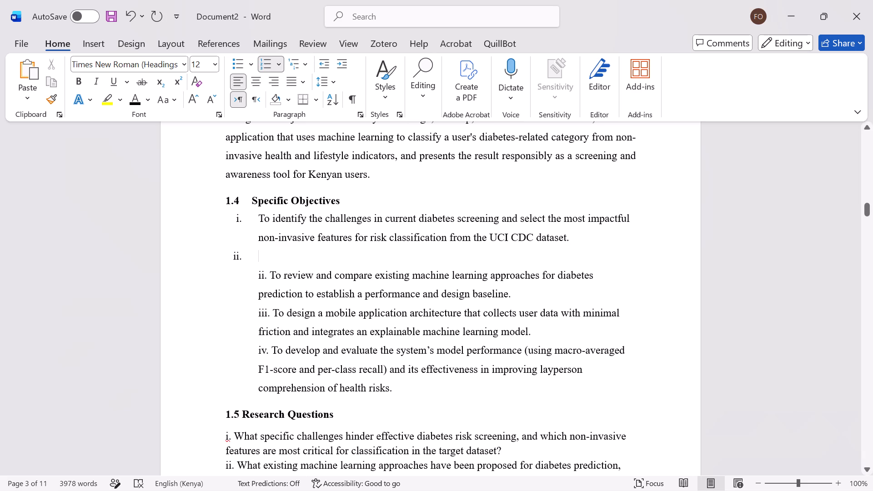
left_click_drag(267, 274, 244, 277)
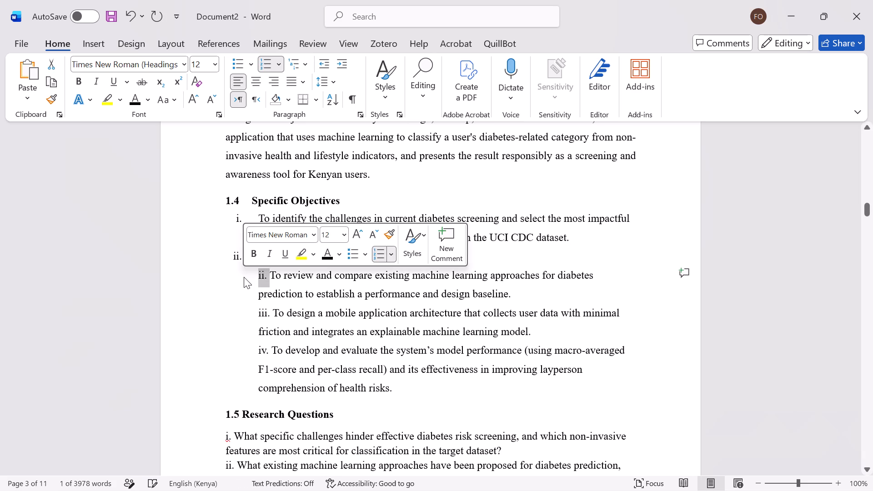
key("BackSpace")
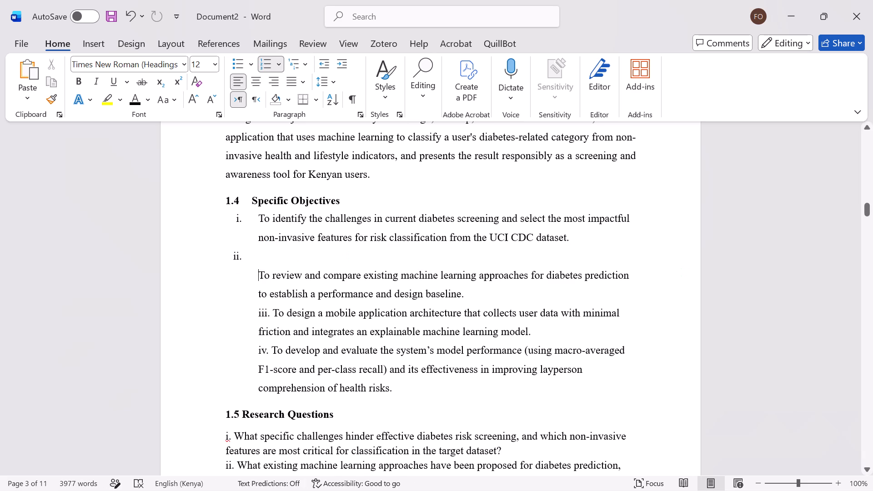
key("BackSpace")
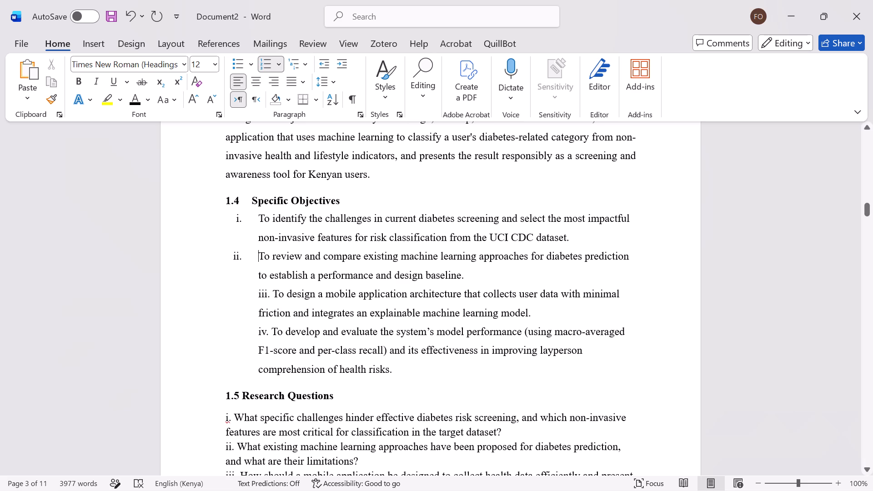
Make the objective on designing the mobile application architecture its own automatically numbered item iii., removing its typed numeral.
left_click(472, 276)
key("Return")
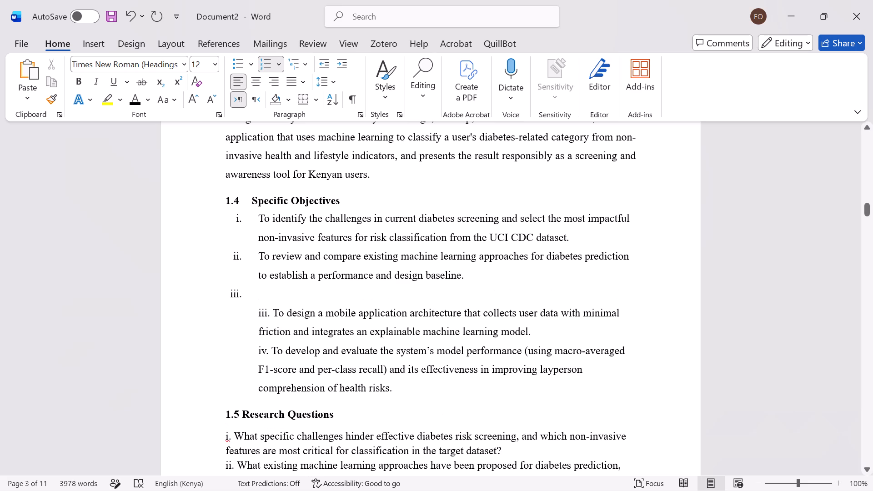
left_click_drag(253, 312, 263, 312)
left_click_drag(263, 312, 274, 312)
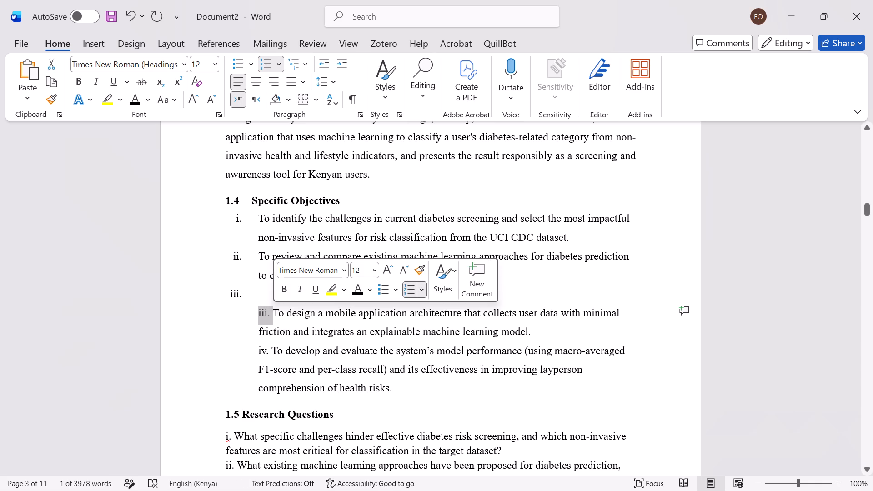
key("Delete")
key("BackSpace")
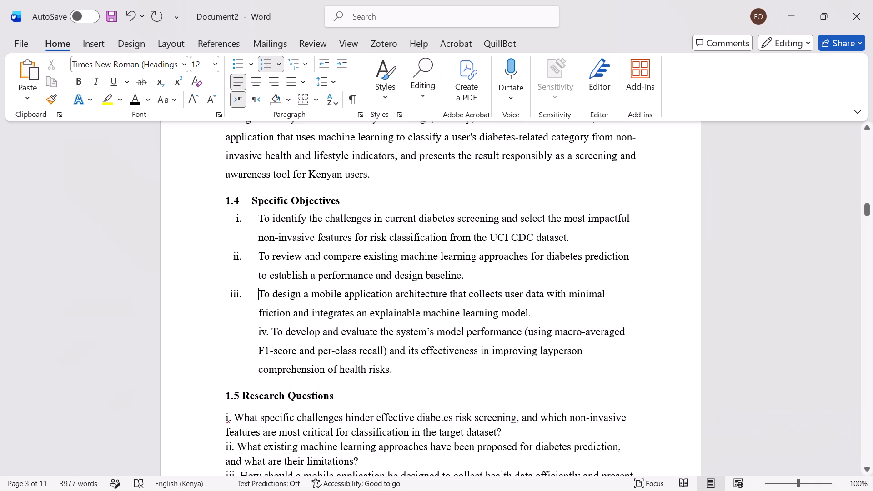
Make the objective on developing and evaluating model performance its own automatically numbered item iv., removing its typed numeral.
left_click_drag(254, 330, 272, 331)
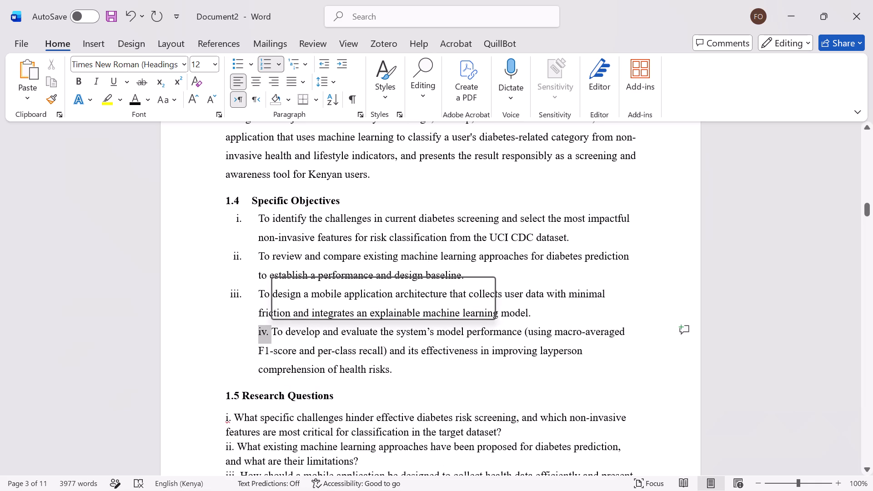
key("BackSpace")
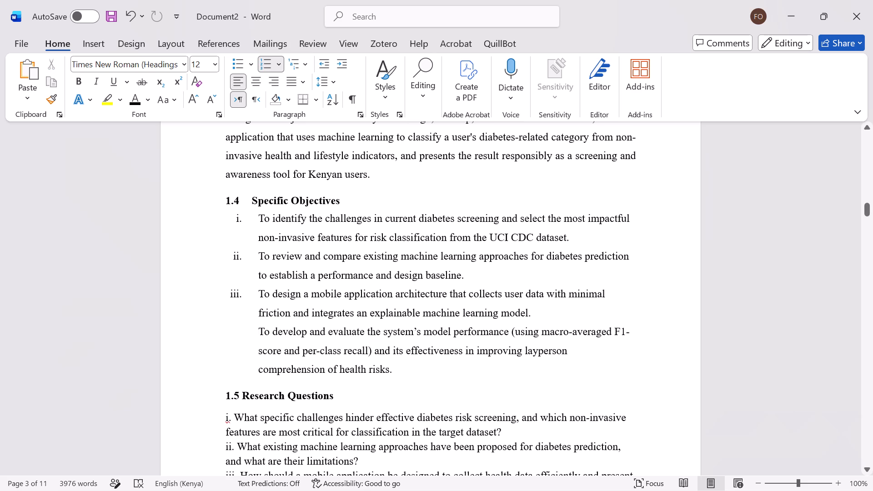
left_click(531, 311)
key("Return")
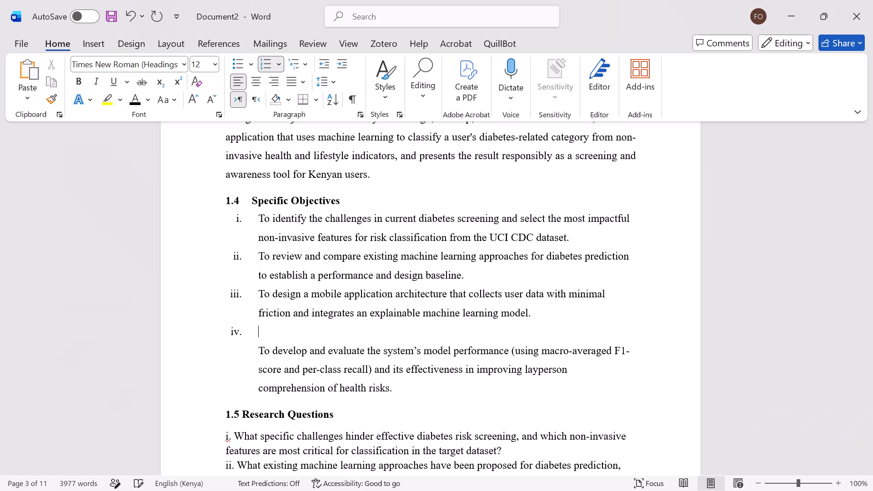
key("Down")
key("BackSpace")
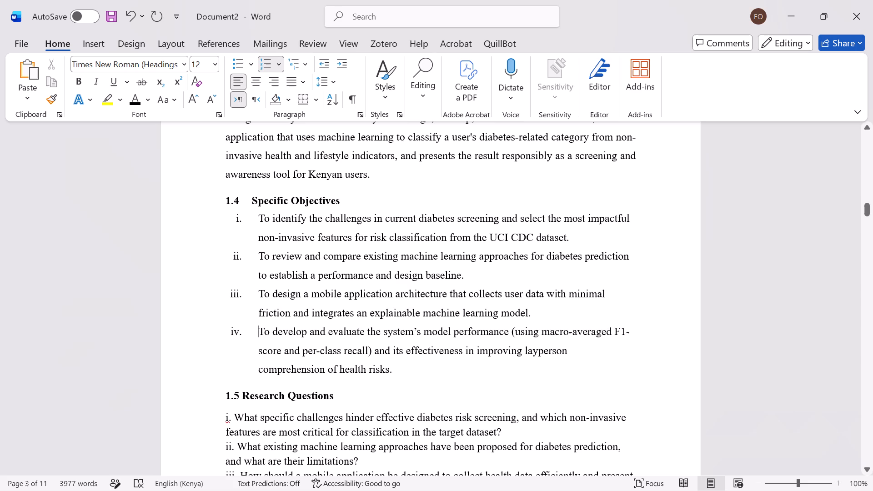
Justify the text of all four numbered specific objectives in section 1.4.
left_click_drag(253, 216, 392, 374)
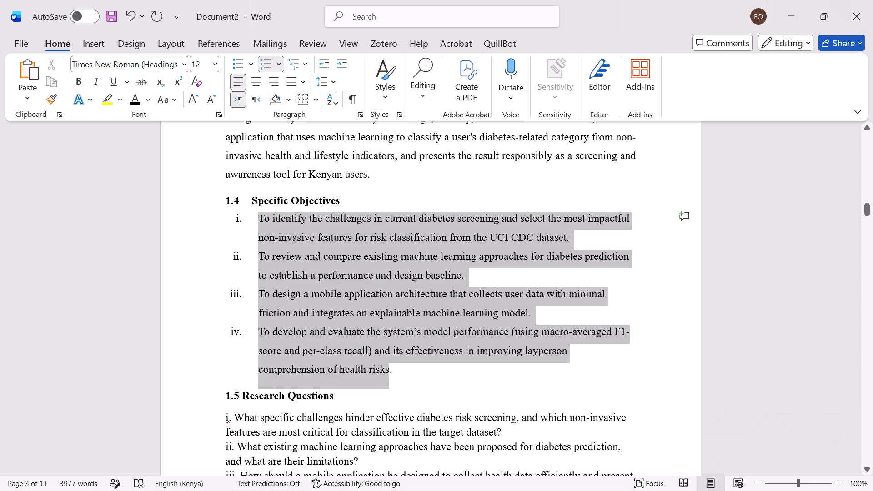
left_click_drag(392, 374, 395, 374)
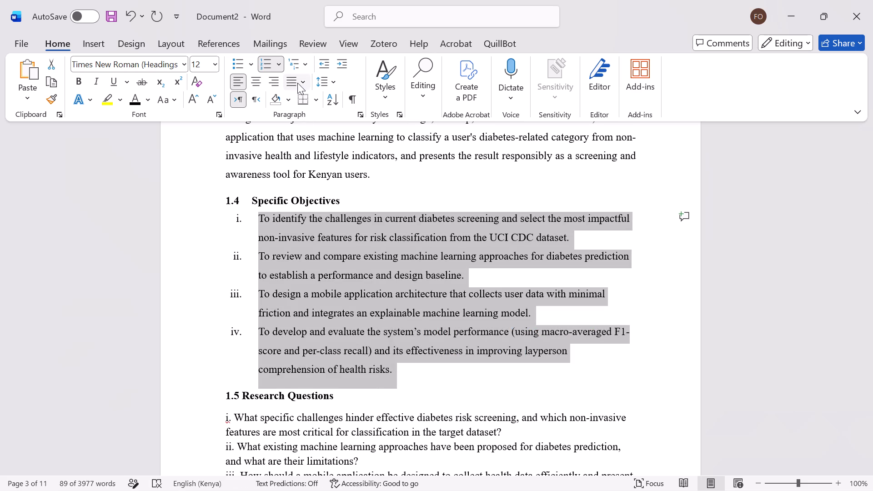
left_click(297, 83)
left_click(297, 97)
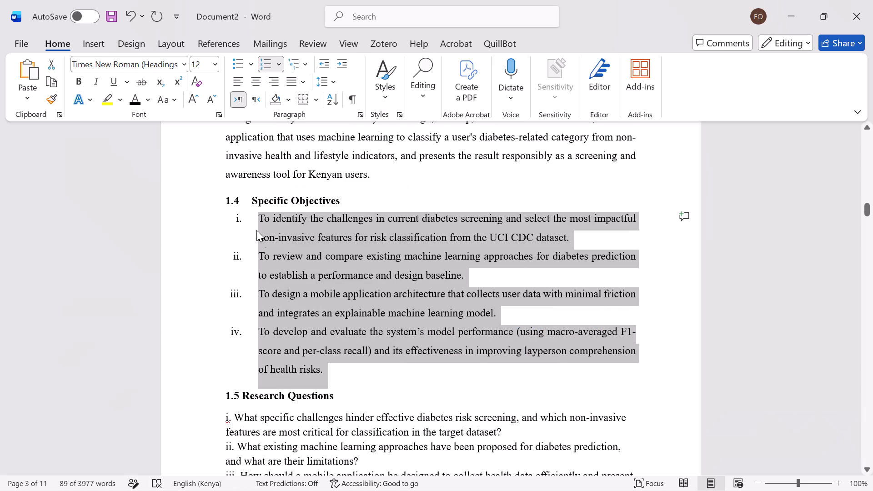
Remove the typed number from the Research Questions heading and apply the second-level numbered heading style (1.1) to it.
left_click(271, 248)
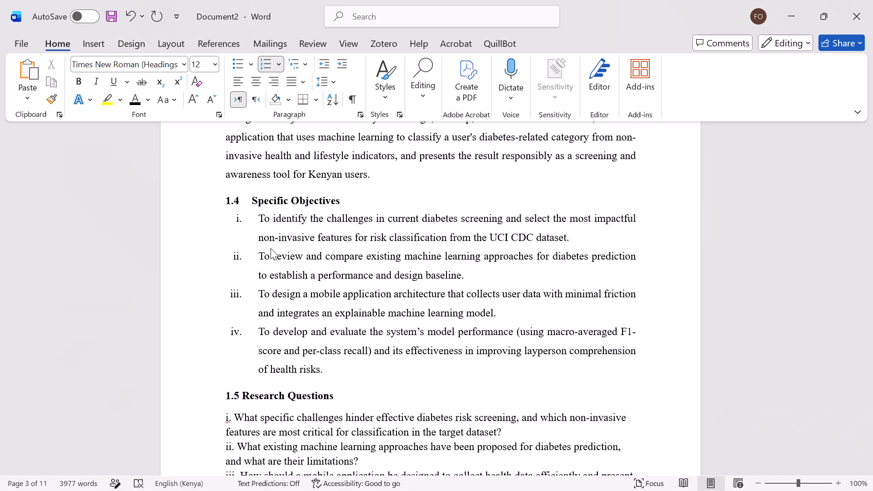
scroll(271, 248, "down", 2)
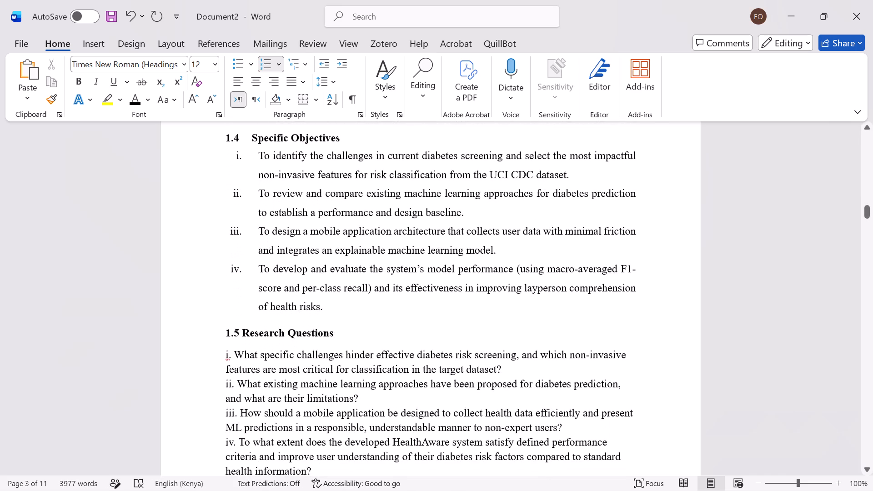
scroll(271, 248, "down", 1)
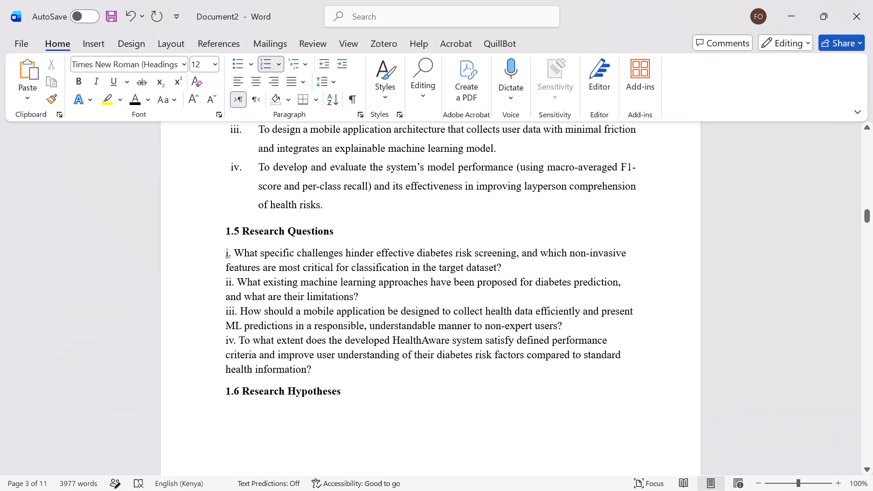
left_click_drag(239, 230, 216, 231)
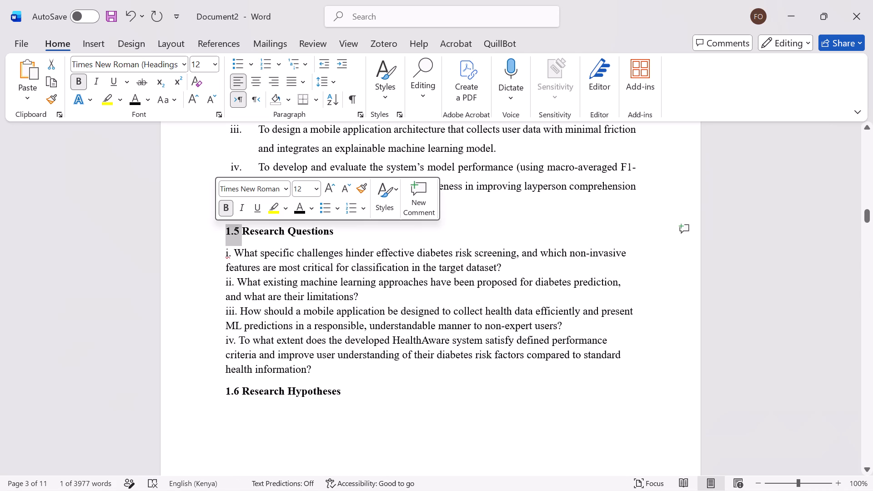
key("Delete")
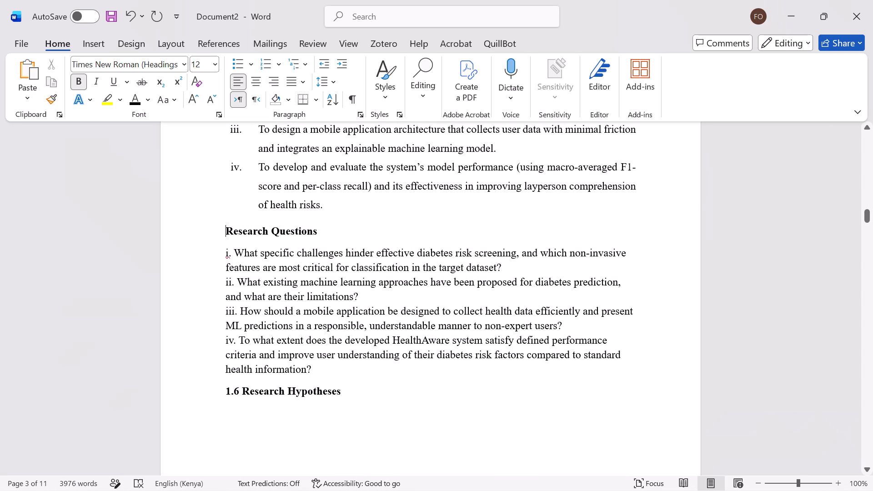
left_click_drag(224, 231, 313, 228)
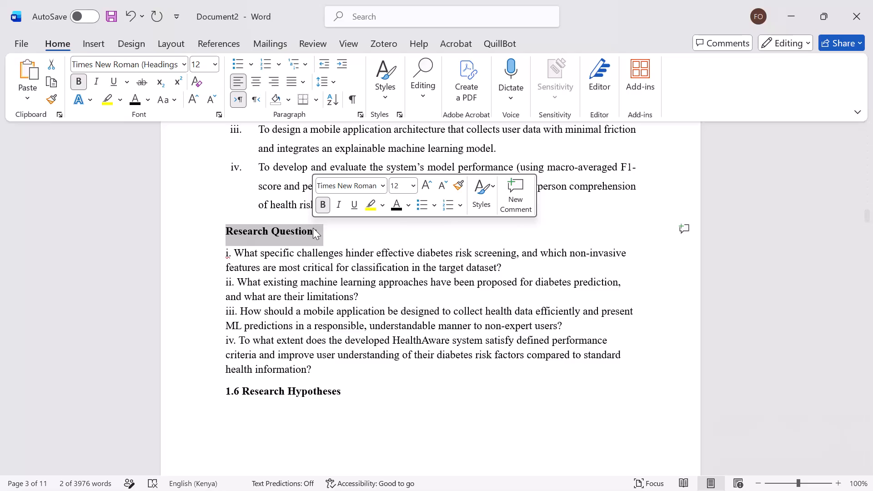
left_click(482, 188)
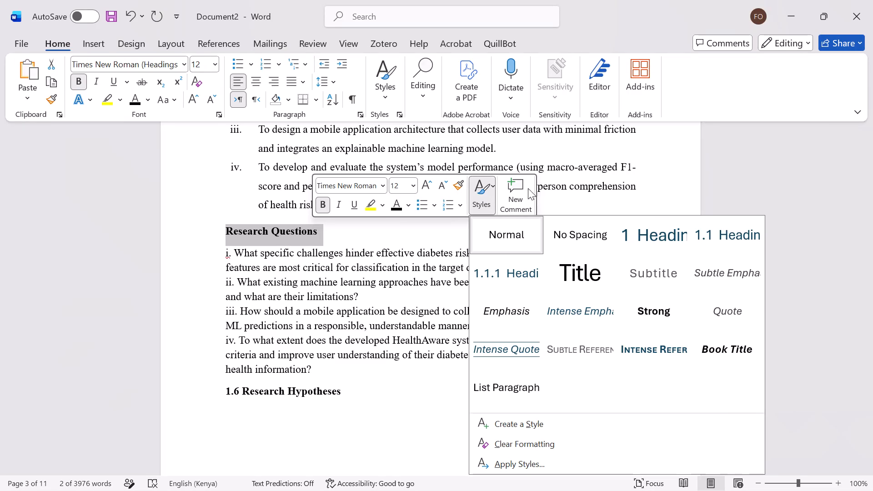
left_click(735, 235)
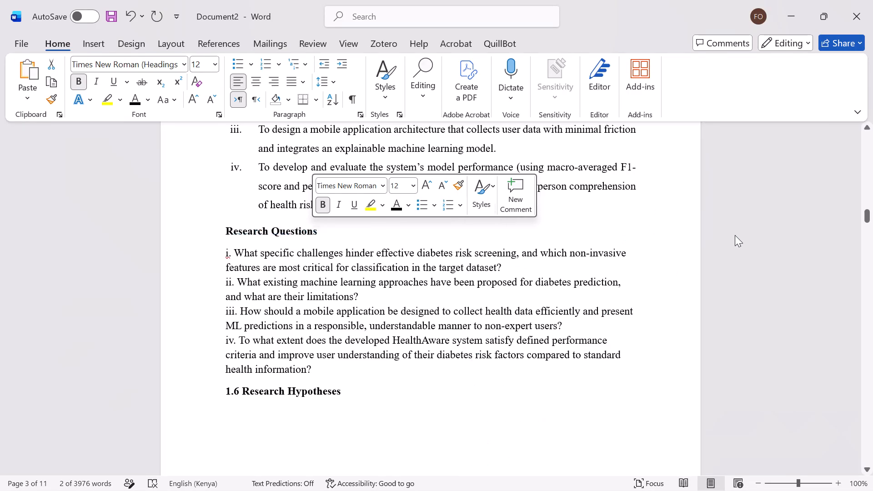
Format the Research Questions heading as 12 pt Times New Roman, black and bold.
left_click(400, 187)
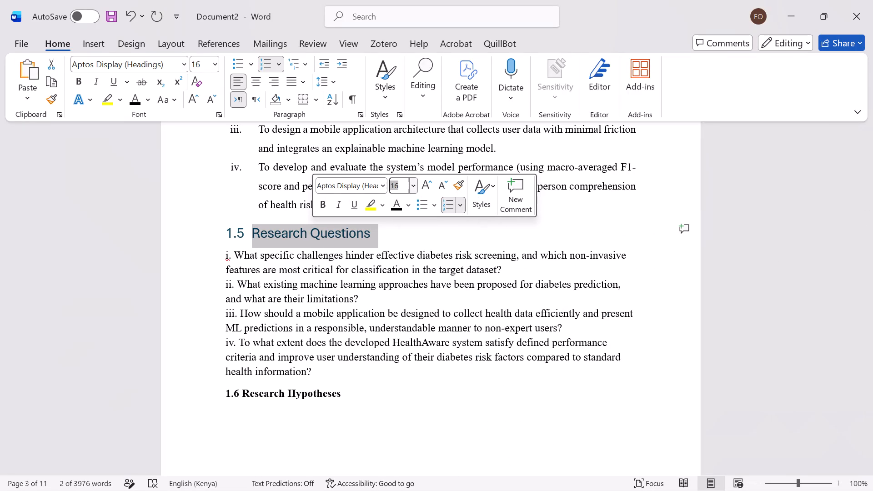
type("12")
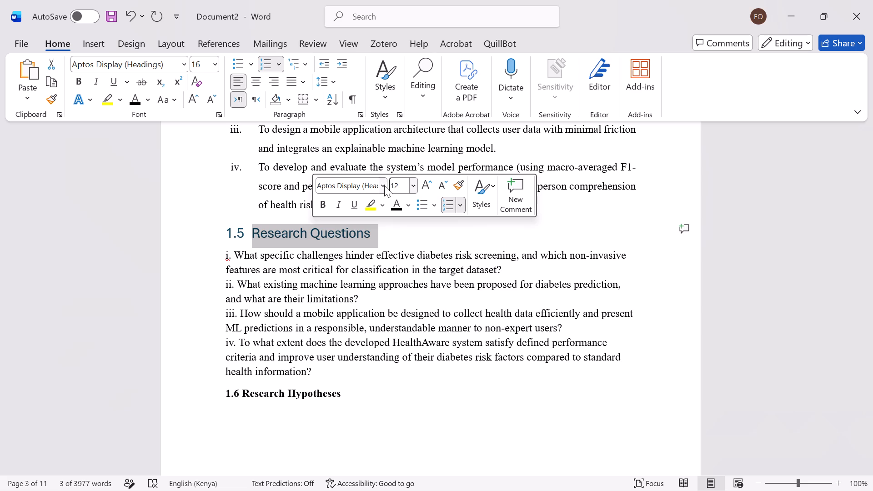
left_click(382, 185)
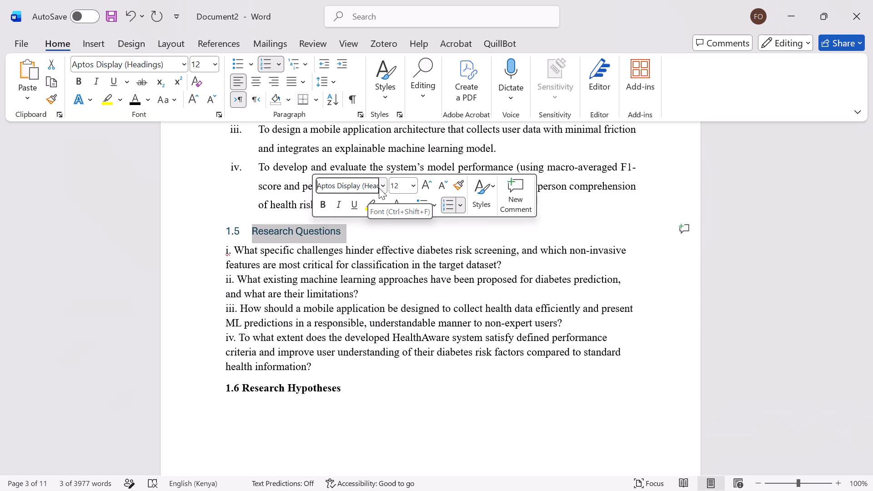
left_click(379, 187)
left_click(354, 256)
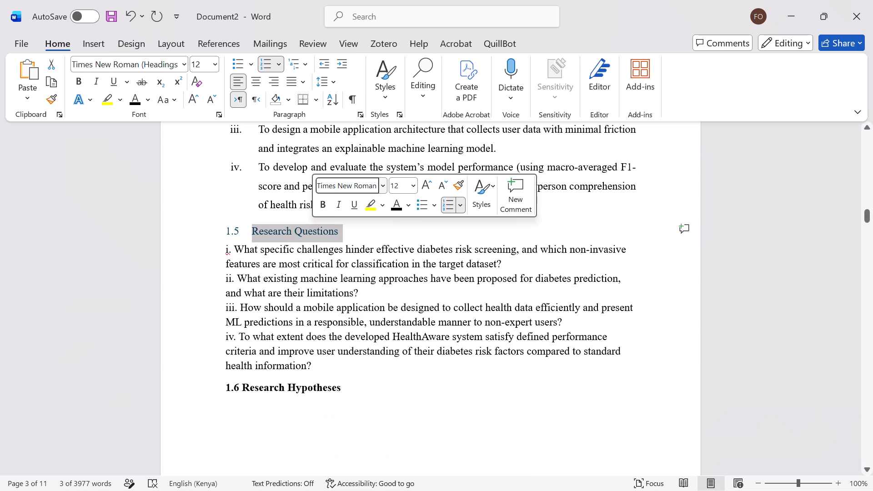
left_click(393, 212)
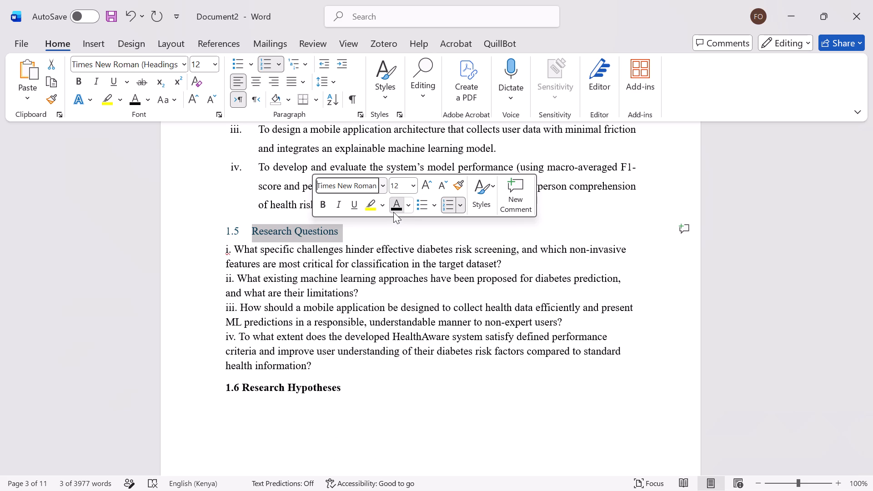
left_click(325, 208)
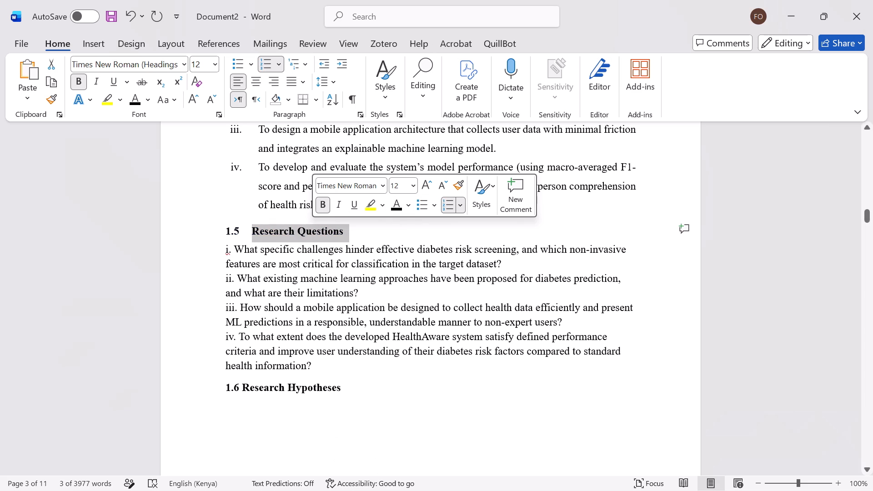
Apply automatic lowercase Roman numbering (i., ii., iii.) to the research questions paragraph, replacing the first question's typed numeral.
left_click_drag(234, 250, 220, 251)
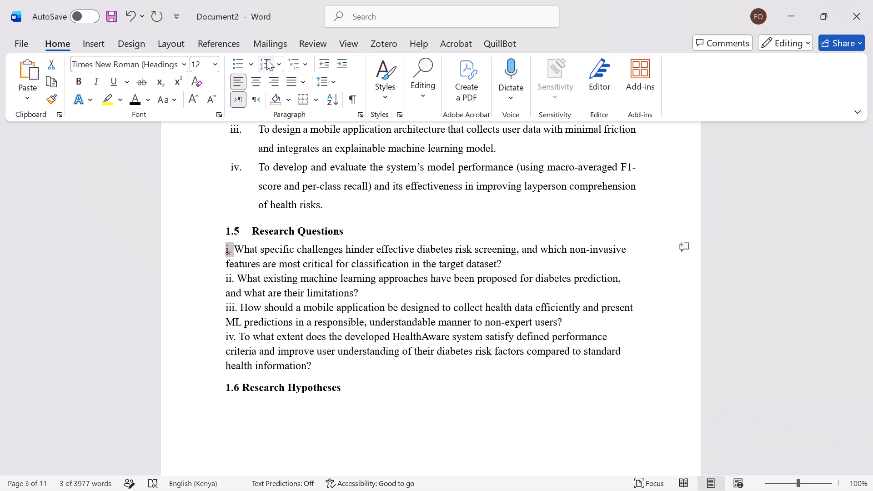
left_click(276, 62)
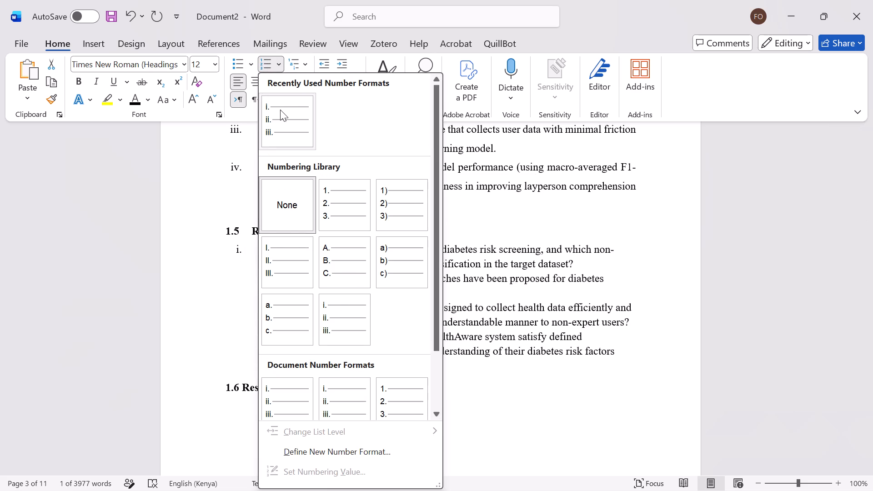
left_click(280, 110)
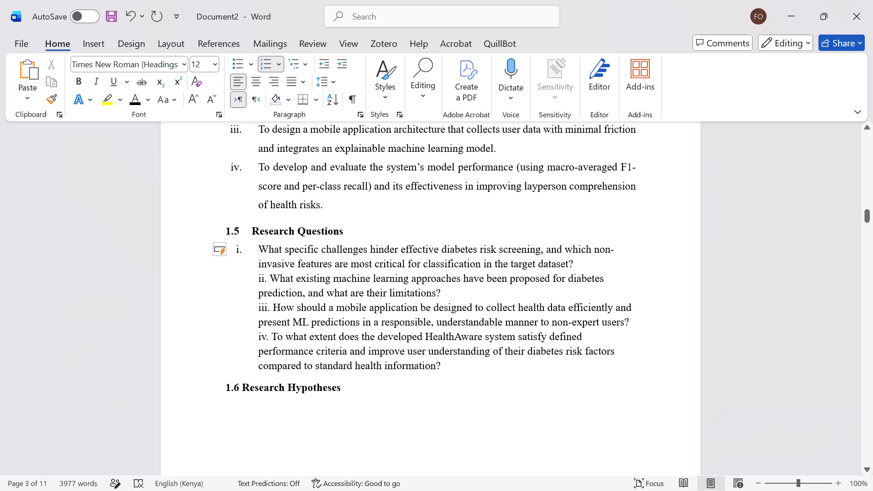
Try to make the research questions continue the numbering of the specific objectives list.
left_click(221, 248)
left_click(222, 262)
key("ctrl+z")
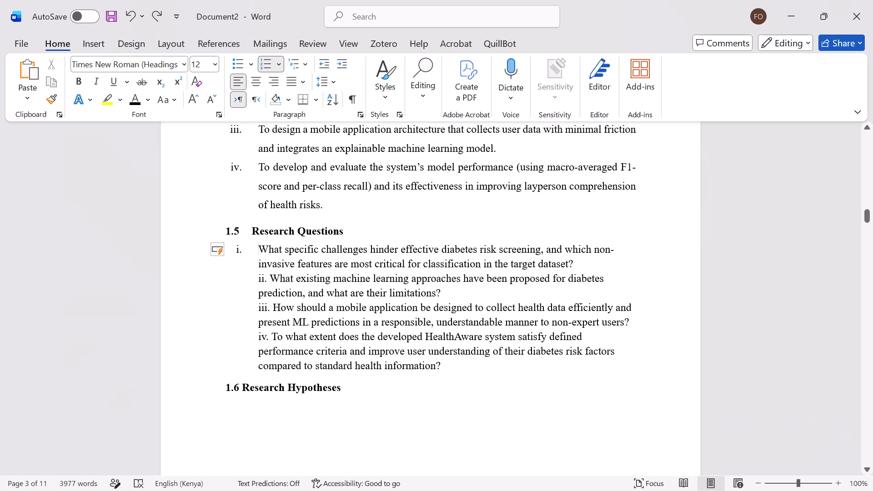
Add three blank numbered items, ii. to iv., below the first research question.
left_click(580, 266)
key("Return")
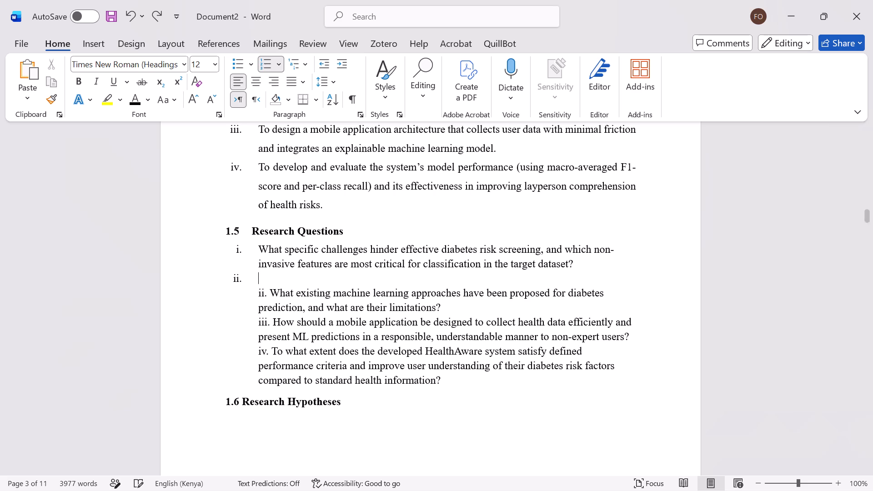
key("Return")
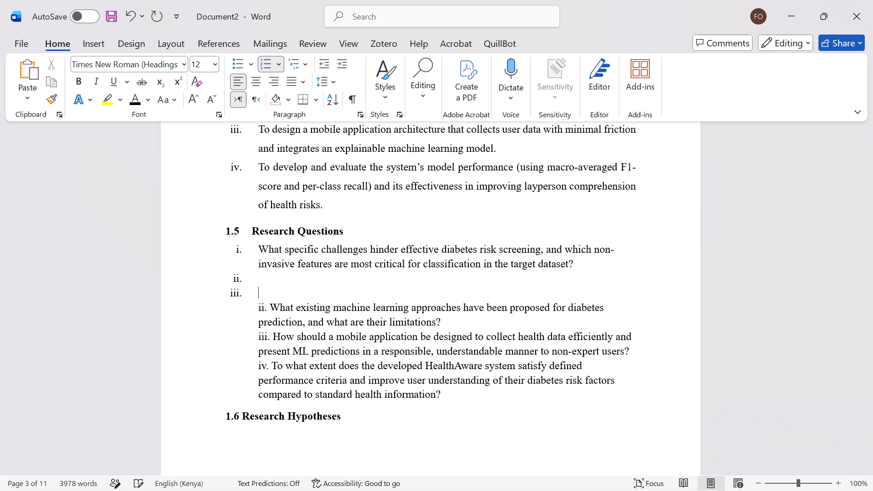
key("Return")
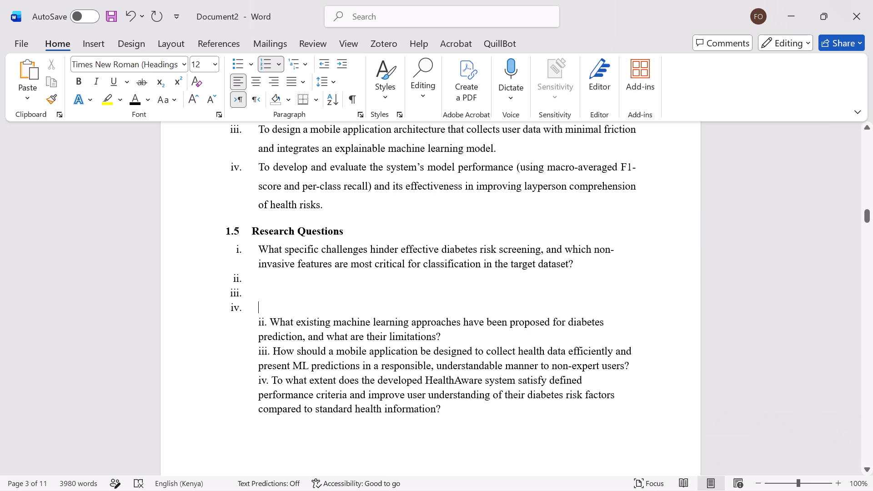
Remove the typed numeral from the question on existing machine learning approaches and move its text into numbered item ii.
left_click_drag(268, 324, 251, 322)
key("BackSpace")
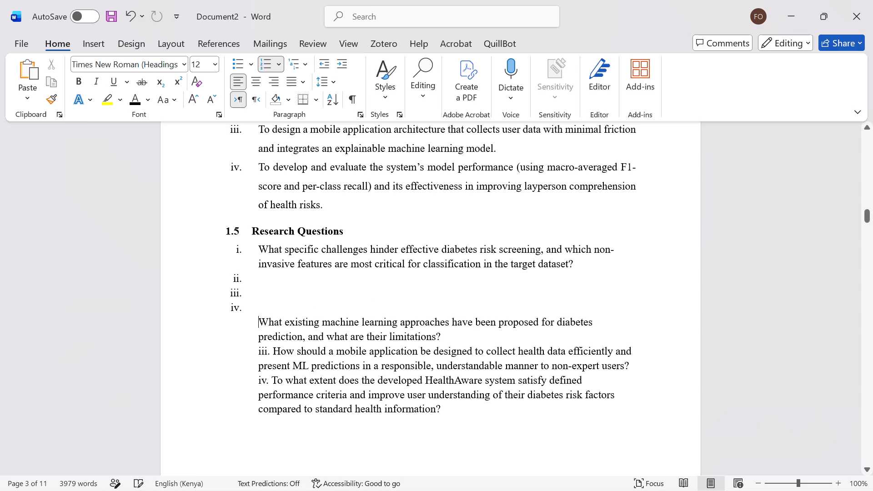
left_click_drag(256, 320, 449, 337)
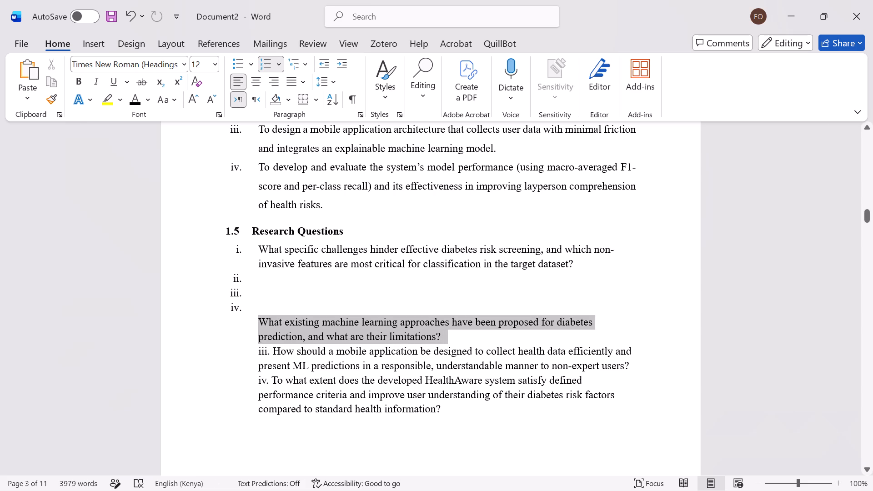
left_click_drag(449, 337, 449, 337)
left_click_drag(318, 320, 309, 291)
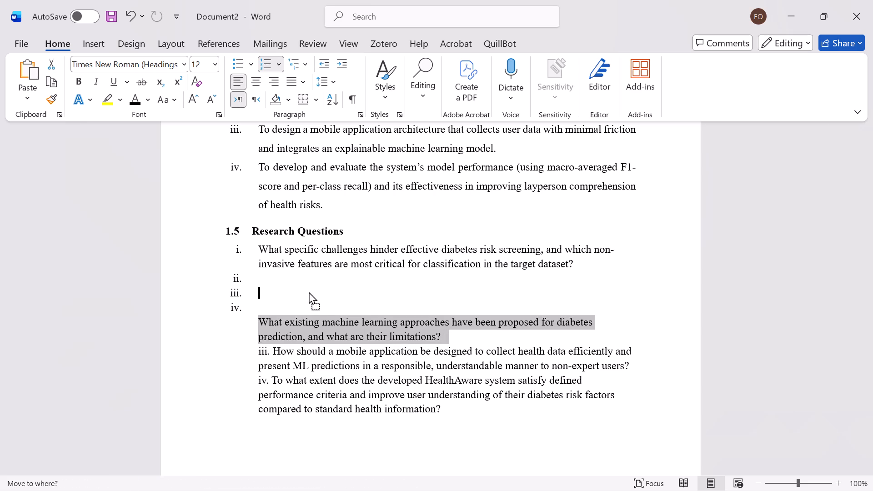
left_click_drag(309, 291, 308, 282)
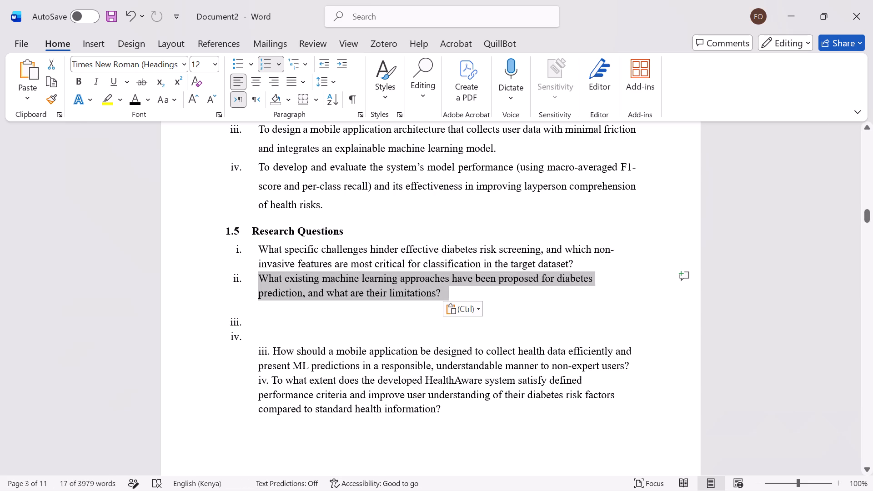
Remove the typed numeral from the question on how the mobile application should be designed and move its text into numbered item iii.
left_click_drag(255, 353, 271, 350)
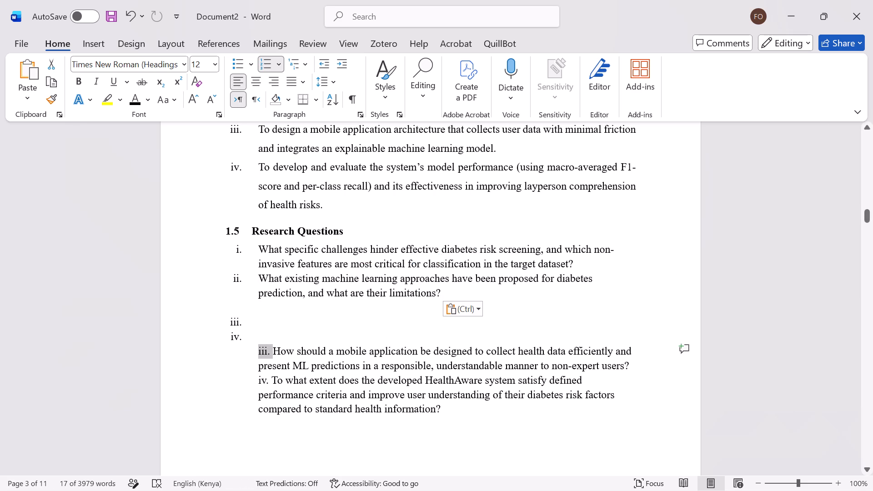
left_click_drag(271, 350, 271, 350)
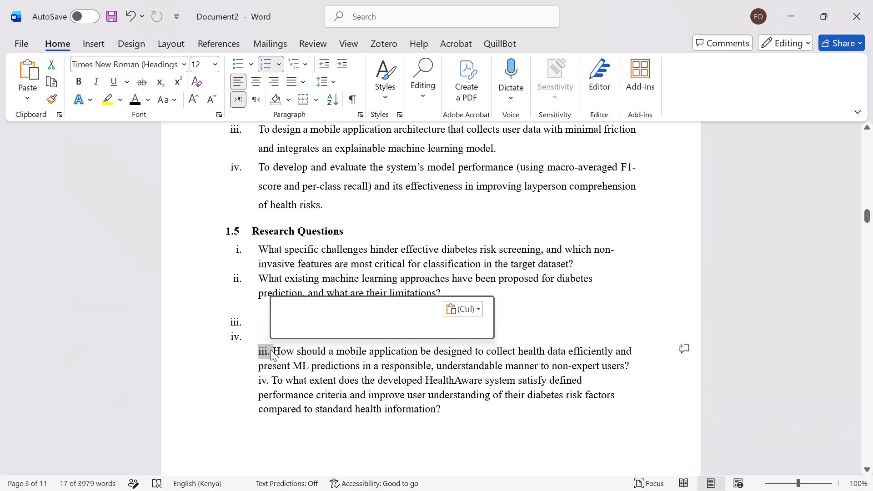
key("Delete")
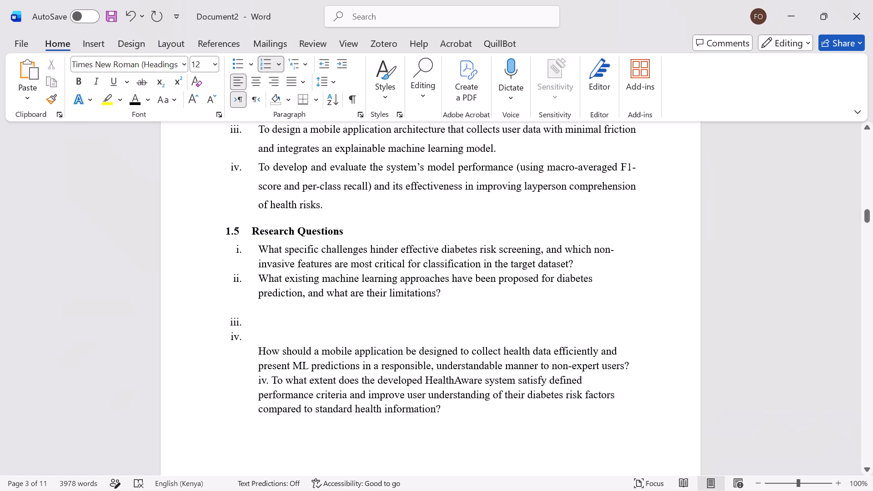
left_click_drag(254, 350, 589, 341)
left_click_drag(589, 341, 632, 364)
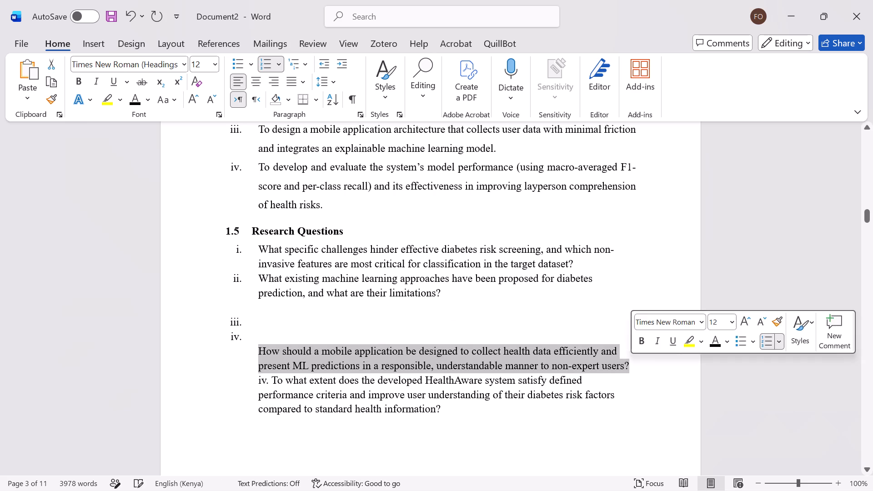
left_click_drag(424, 354, 424, 322)
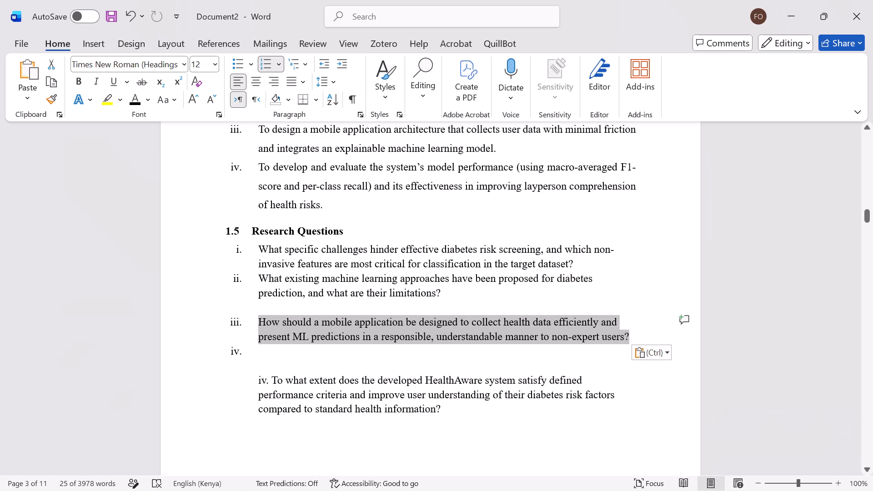
Remove the typed numeral from the question on the HealthAware system's performance and join its text to numbered item iv.
left_click_drag(269, 381, 251, 383)
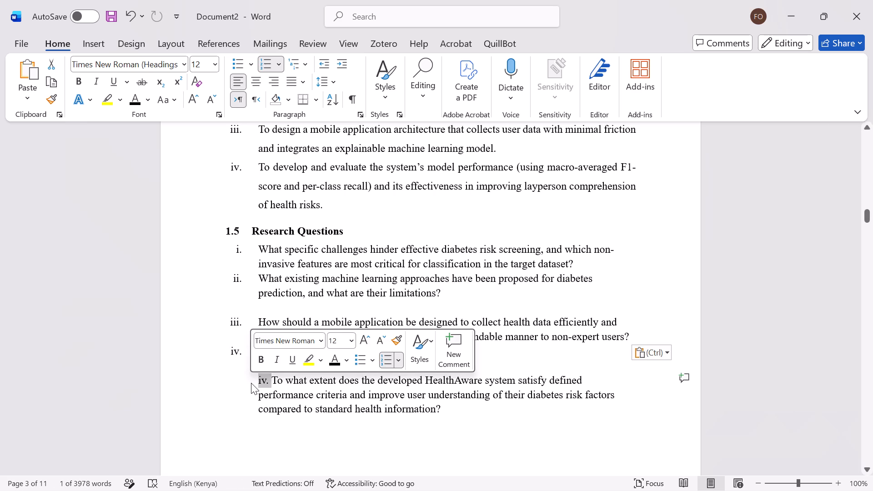
key("Delete")
key("BackSpace")
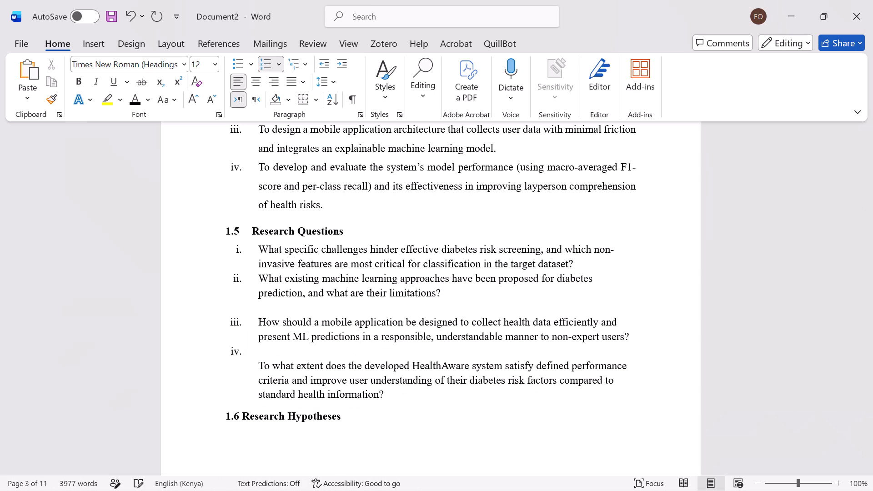
key("BackSpace")
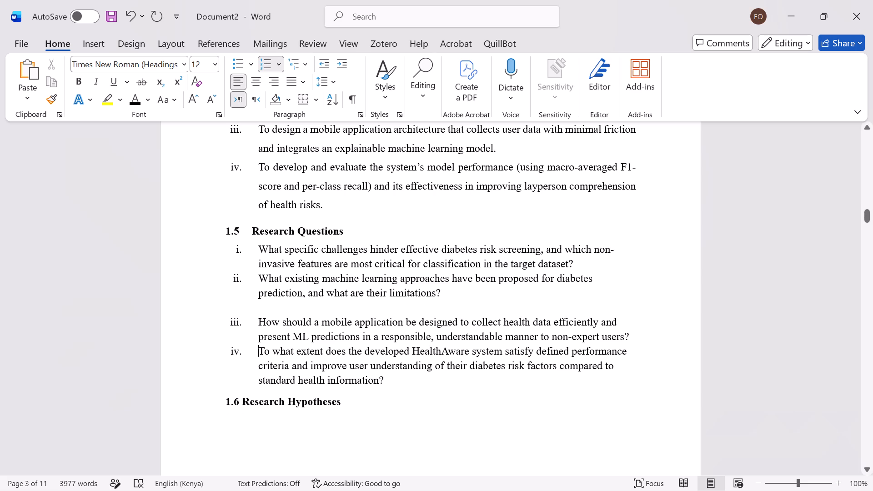
Remove the blank line between research questions ii. and iii.
left_click(225, 321)
key("Up")
key("BackSpace")
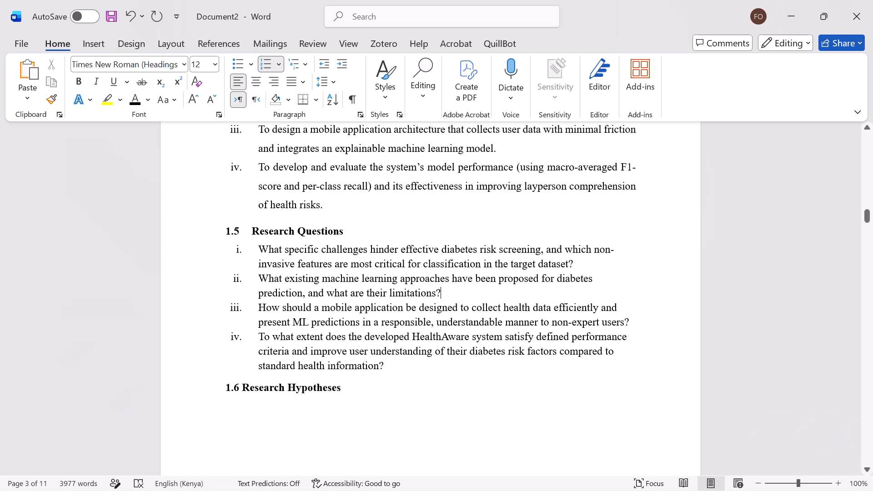
Justify the Research Questions heading and its four numbered questions, with line spacing of 1.5.
left_click_drag(255, 242, 375, 368)
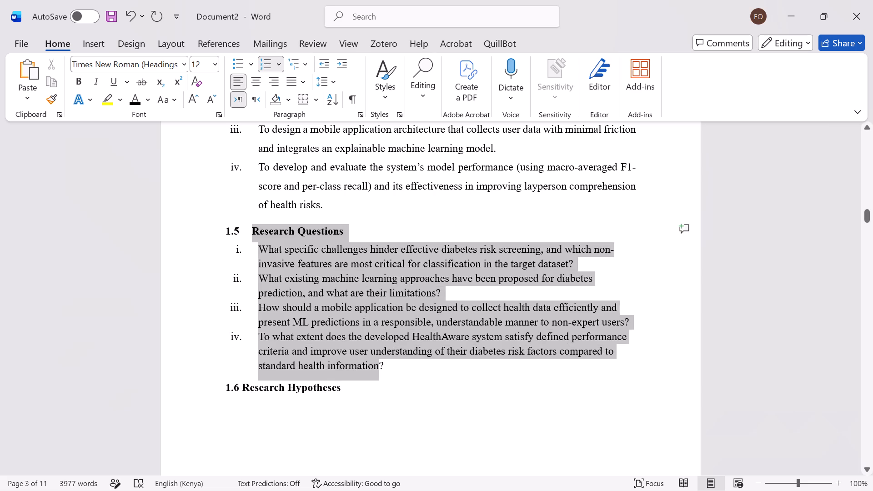
left_click_drag(375, 368, 391, 361)
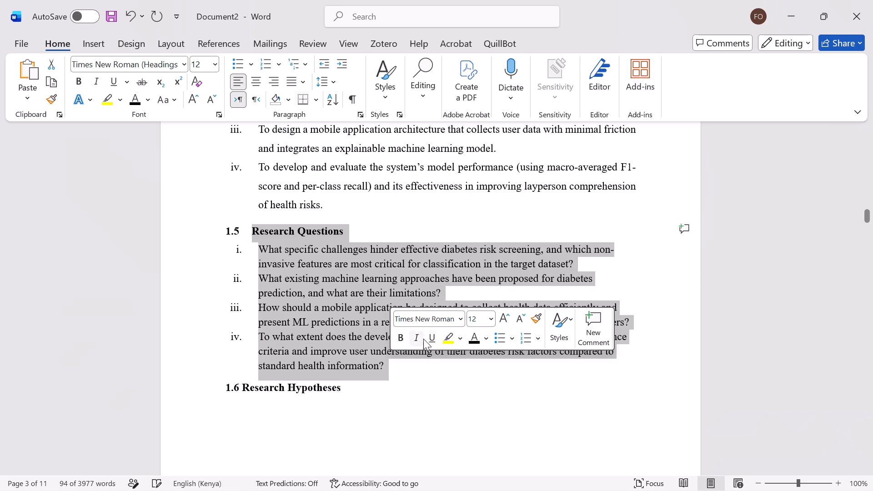
left_click(288, 79)
left_click(296, 104)
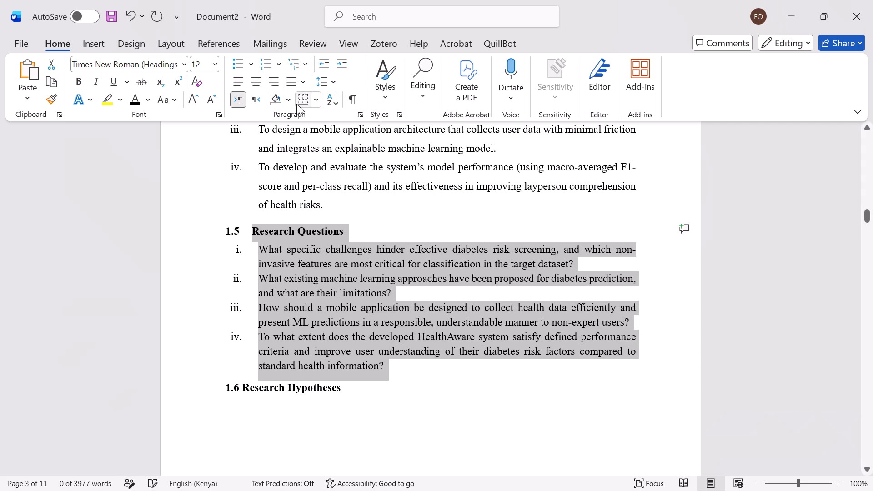
left_click(327, 84)
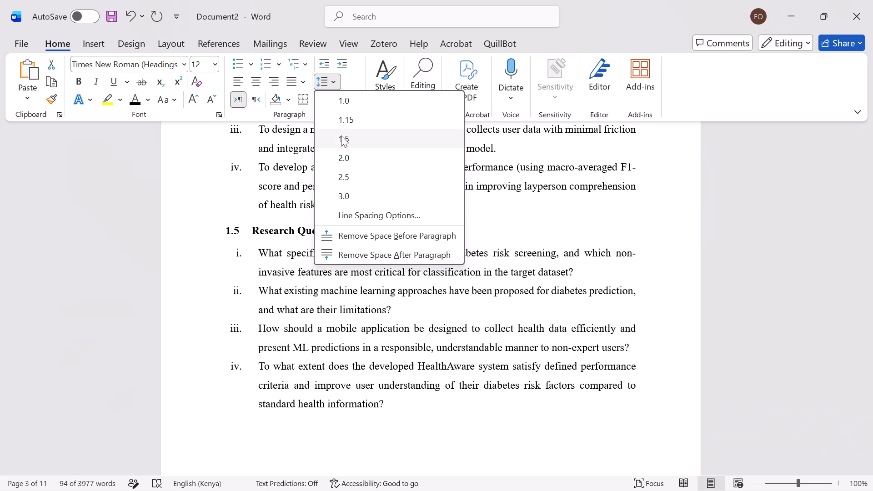
left_click(341, 135)
left_click(313, 296)
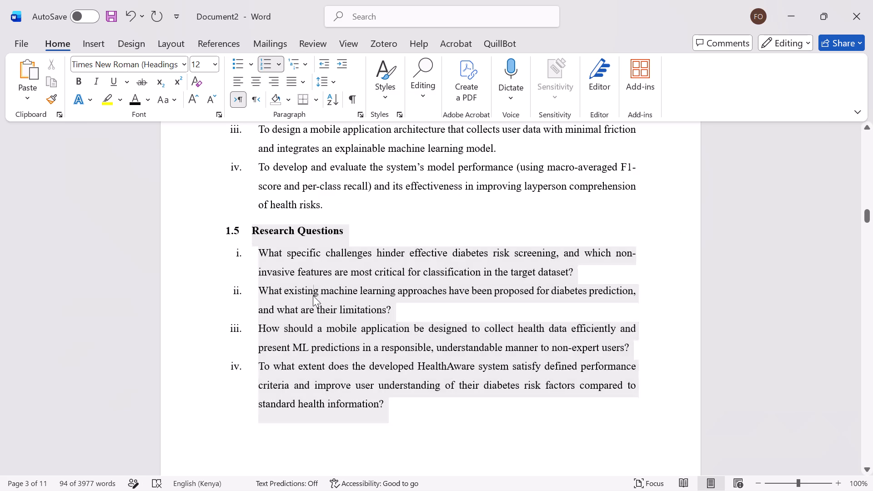
Set the line spacing of the Specific Objectives heading to 1.5.
scroll(313, 296, "up", 2)
left_click_drag(345, 276, 252, 276)
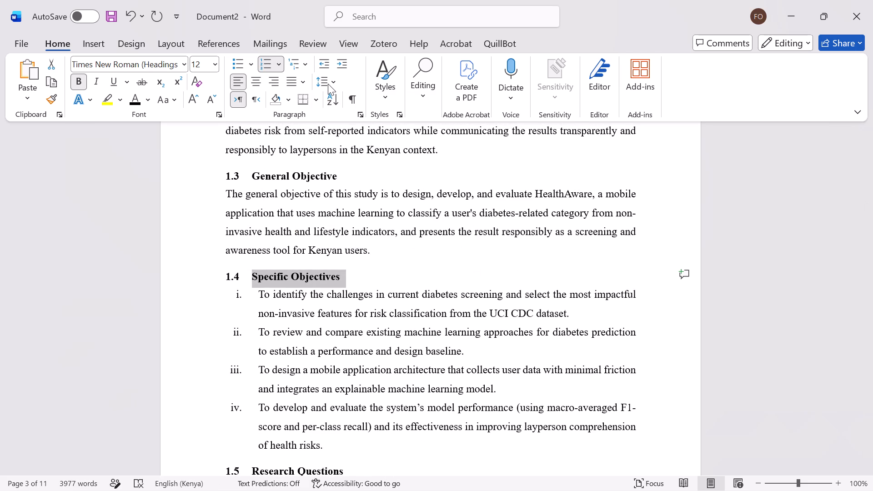
left_click(328, 84)
left_click(348, 136)
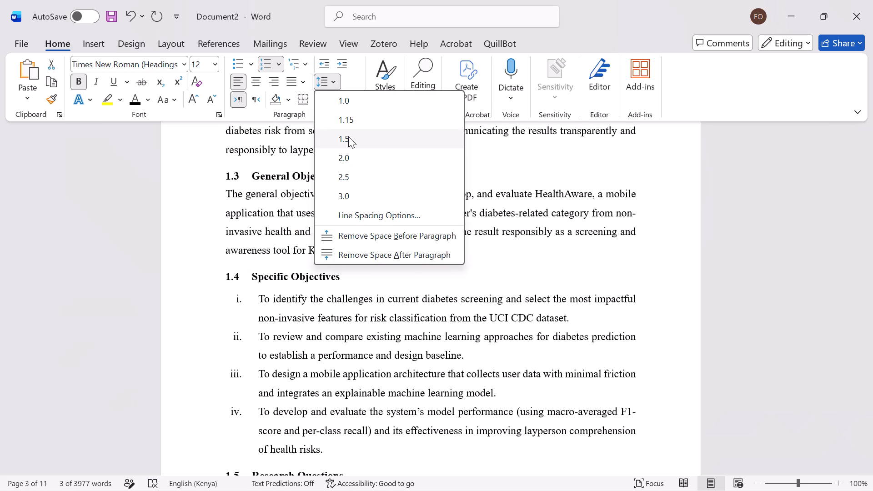
Set the line spacing of the General Objective heading to 1.5.
left_click_drag(336, 178, 280, 179)
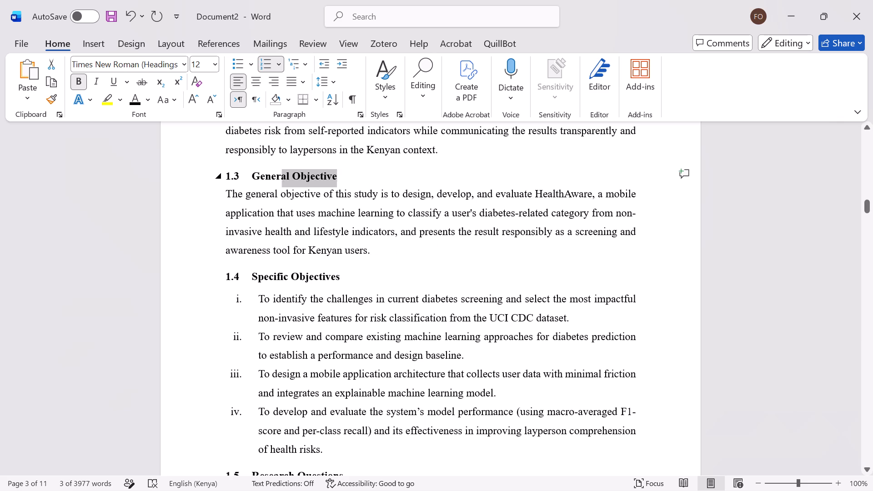
left_click_drag(280, 179, 257, 176)
left_click(327, 83)
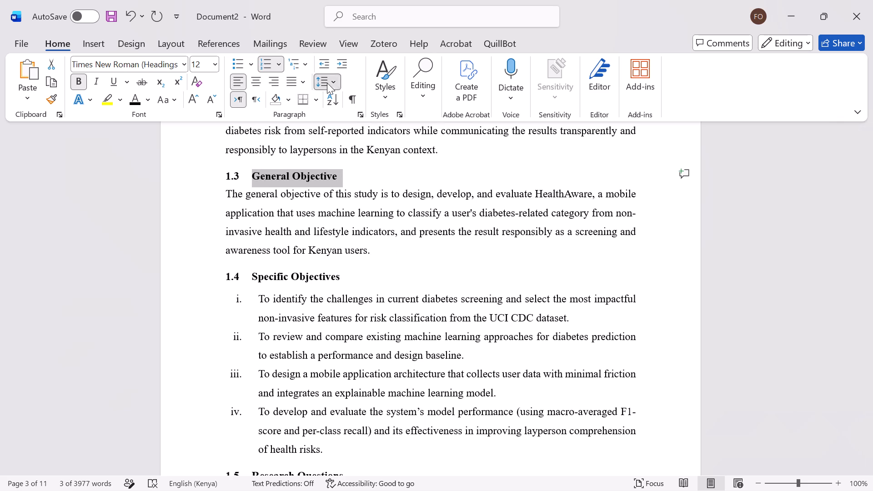
left_click(334, 140)
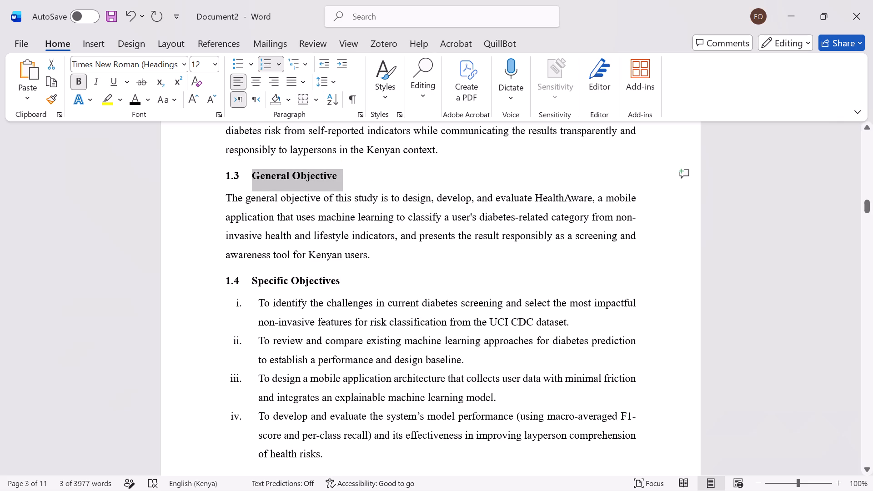
left_click(328, 171)
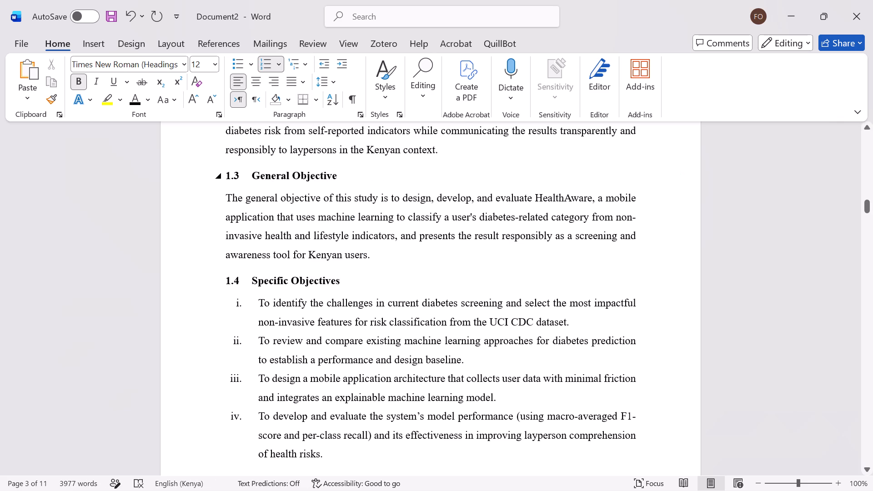
Set the line spacing of the Statement of the Problem heading to 1.5.
scroll(328, 171, "up", 1)
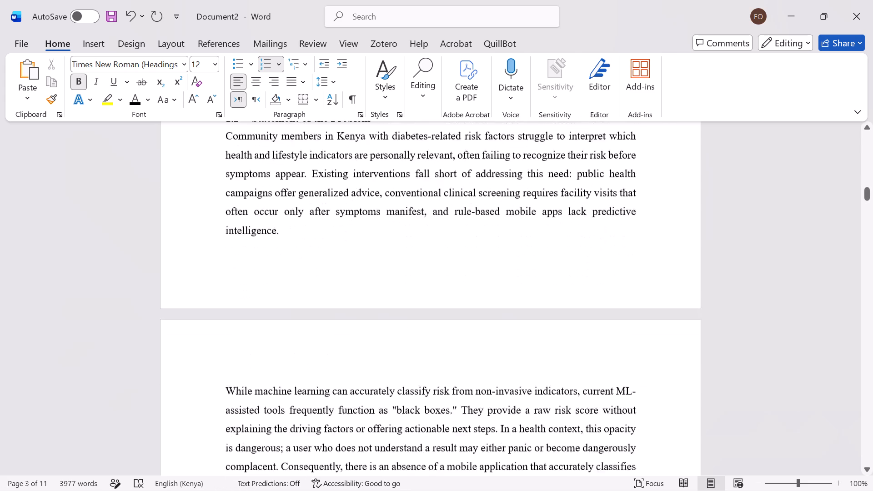
scroll(328, 171, "up", 1)
left_click_drag(372, 219, 268, 215)
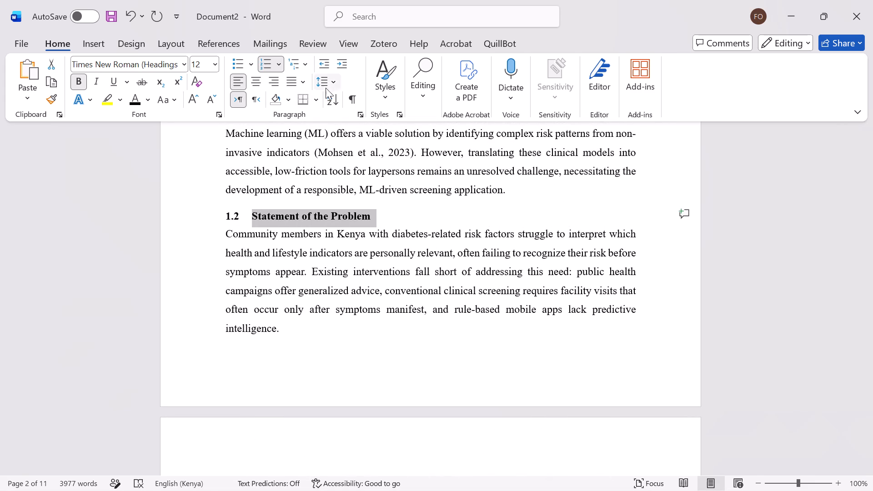
left_click(332, 80)
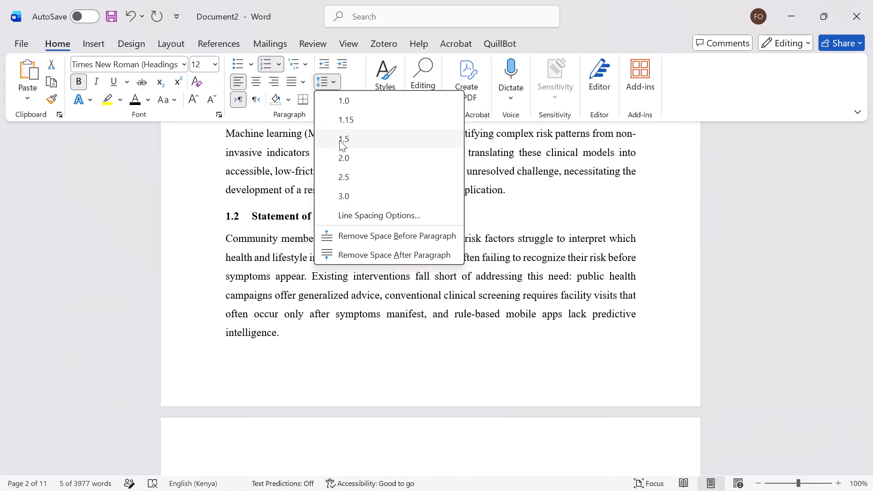
left_click(339, 140)
Set the line spacing of the Background of the Study heading in Chapter 1 to 1.5.
scroll(312, 213, "up", 3)
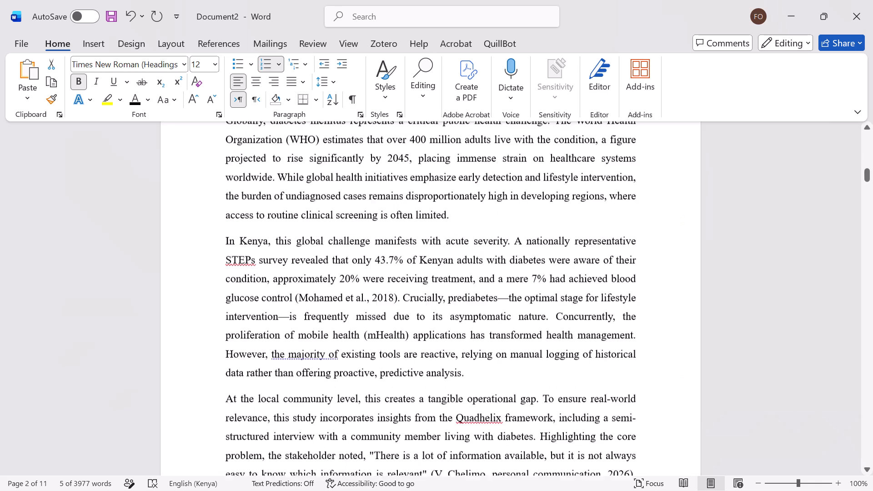
scroll(312, 213, "up", 1)
left_click_drag(372, 164, 355, 168)
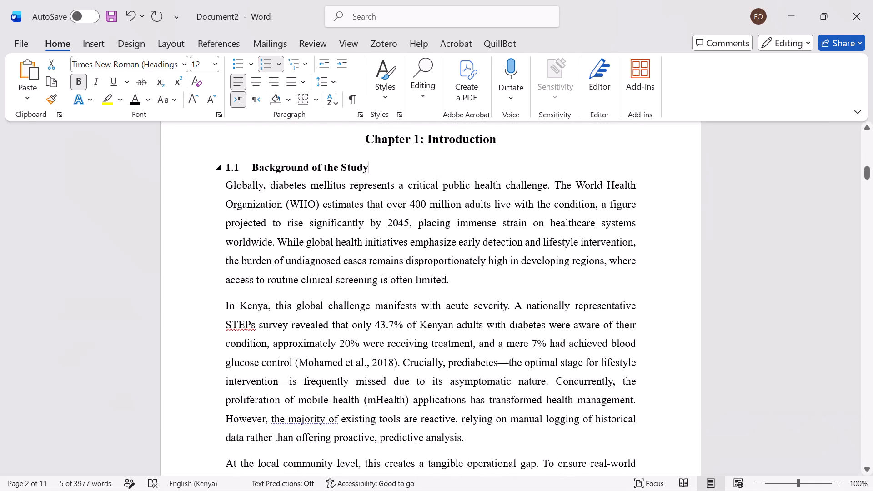
left_click_drag(355, 168, 257, 163)
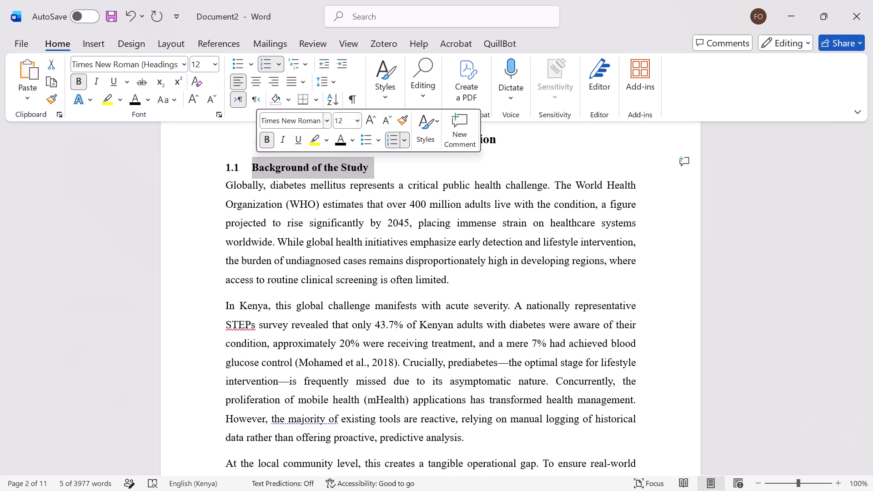
left_click(328, 77)
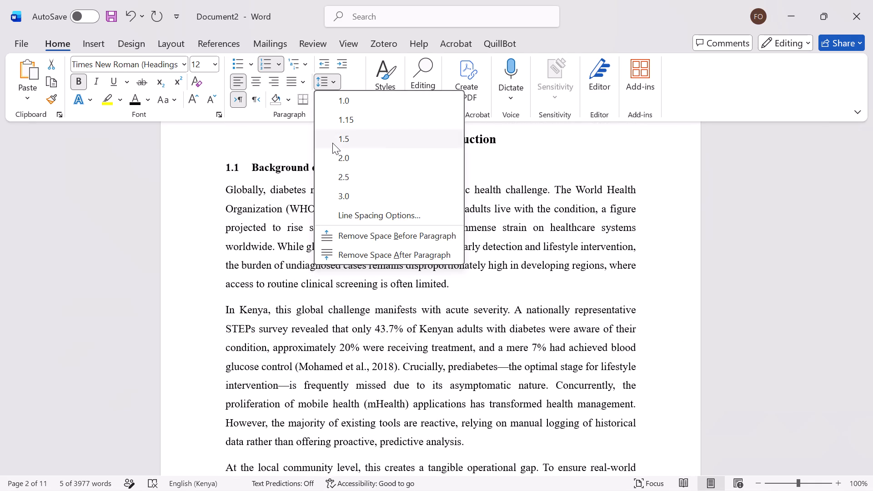
left_click(332, 143)
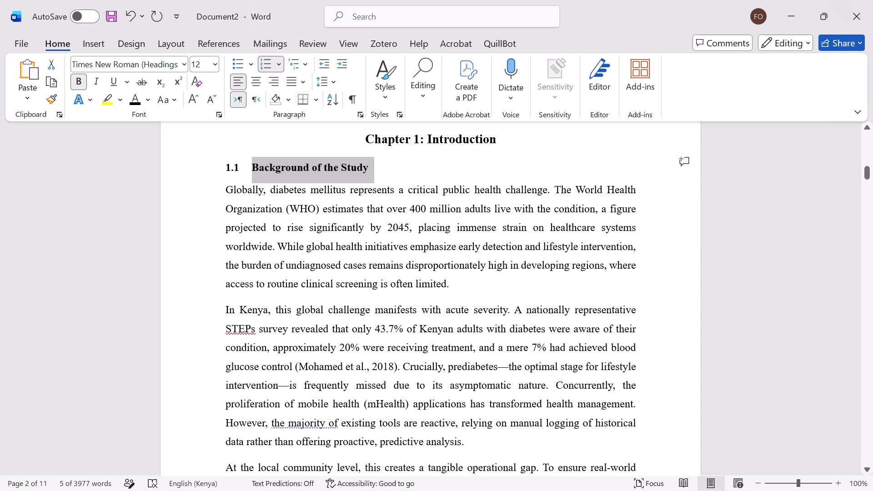
Apply the numbered 1.1 Heading style to the Research Hypotheses heading below the research questions.
scroll(307, 322, "down", 3)
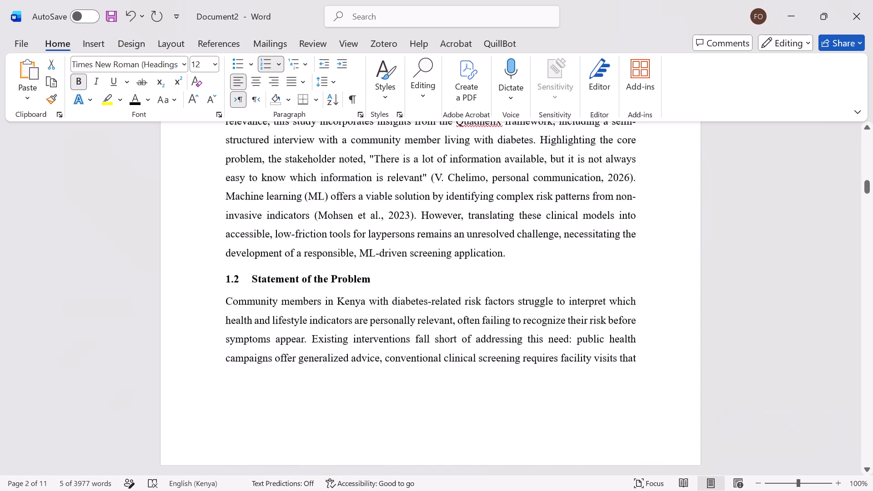
scroll(307, 322, "down", 6)
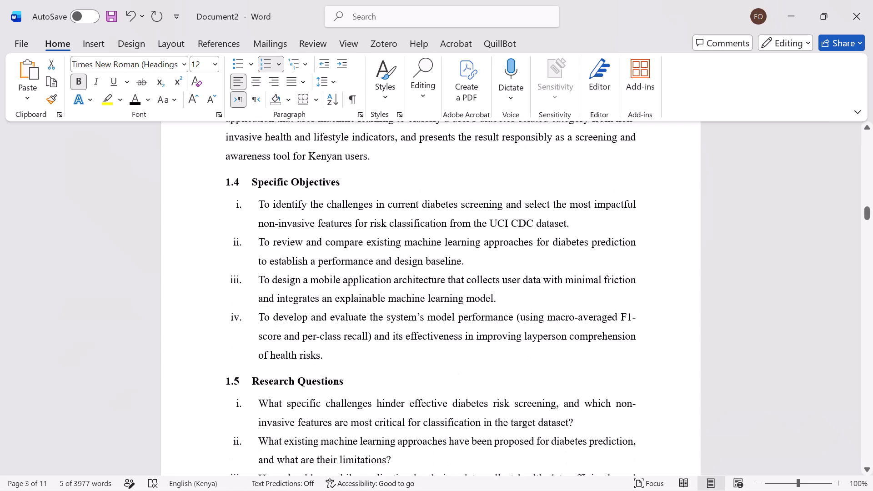
scroll(307, 322, "down", 2)
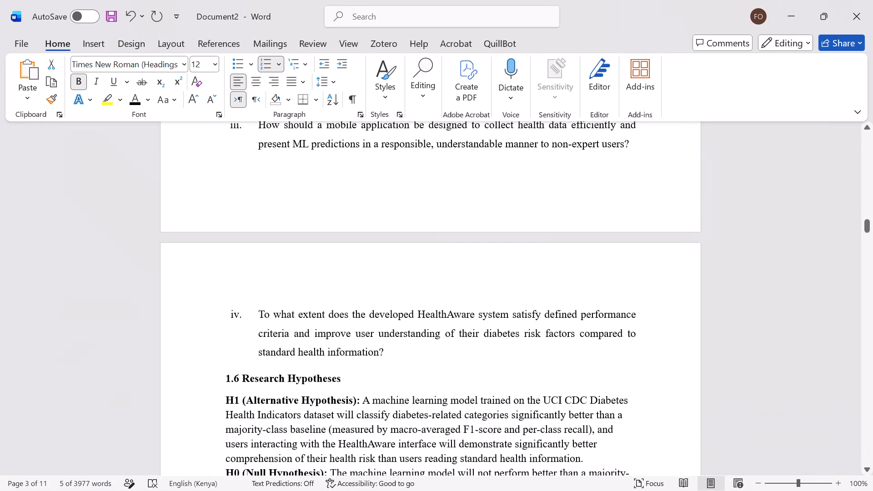
scroll(307, 322, "down", 1)
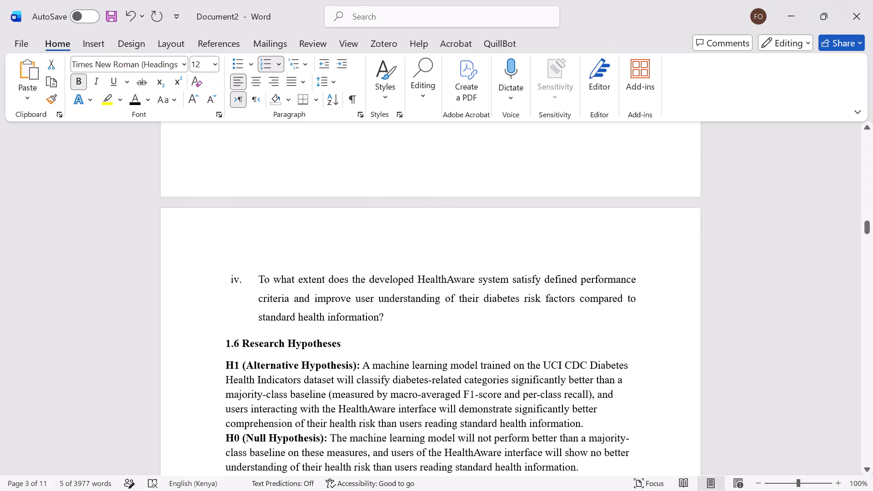
left_click_drag(344, 345, 248, 342)
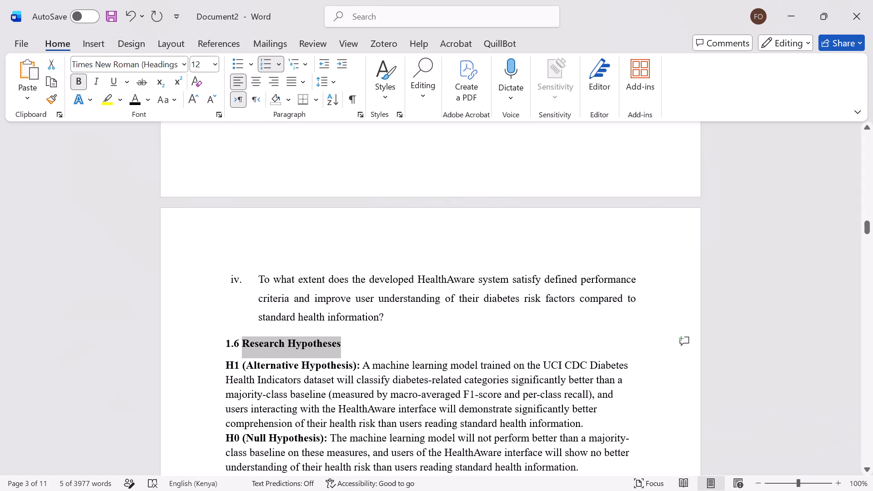
left_click_drag(248, 342, 224, 342)
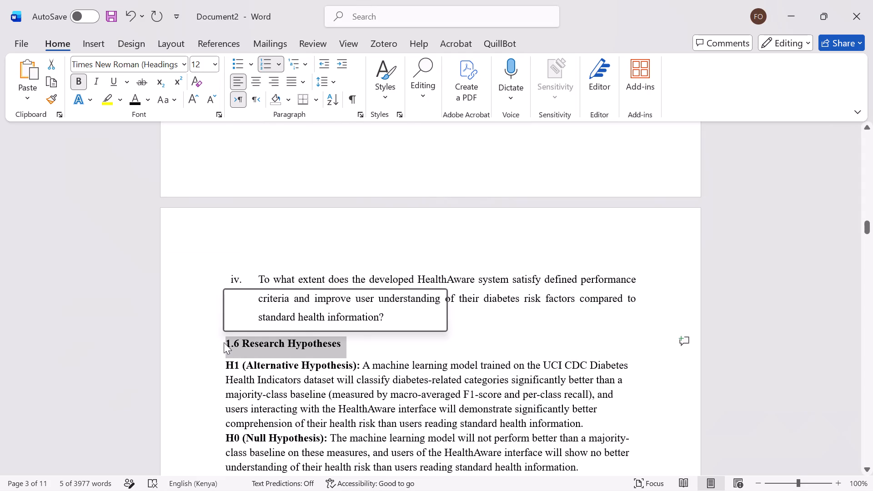
left_click(382, 305)
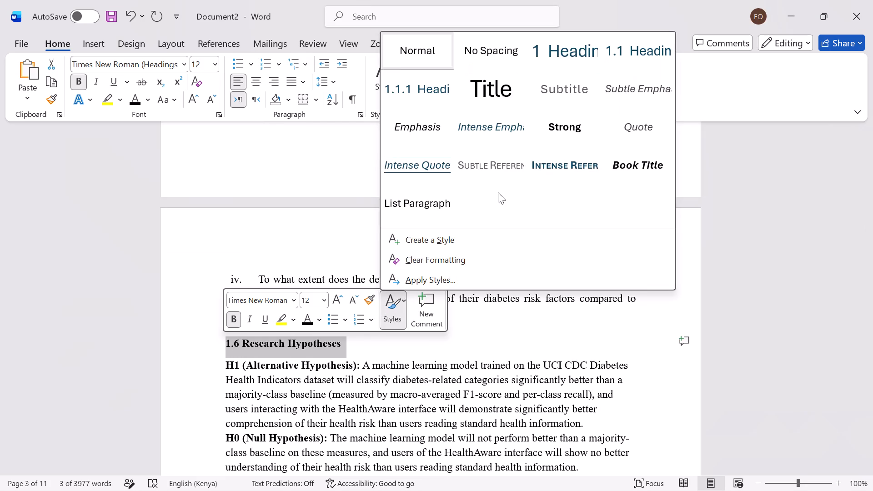
left_click(624, 49)
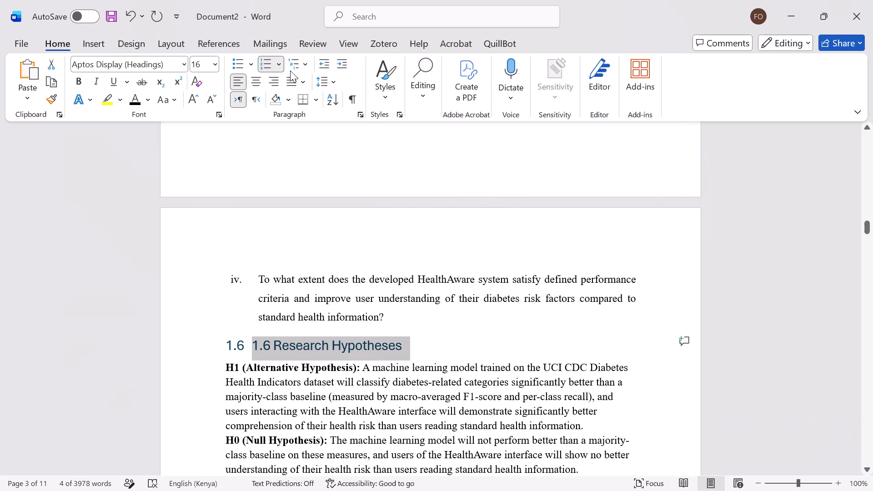
Set the Research Hypotheses heading to 1.5 line spacing and justified alignment.
left_click(322, 78)
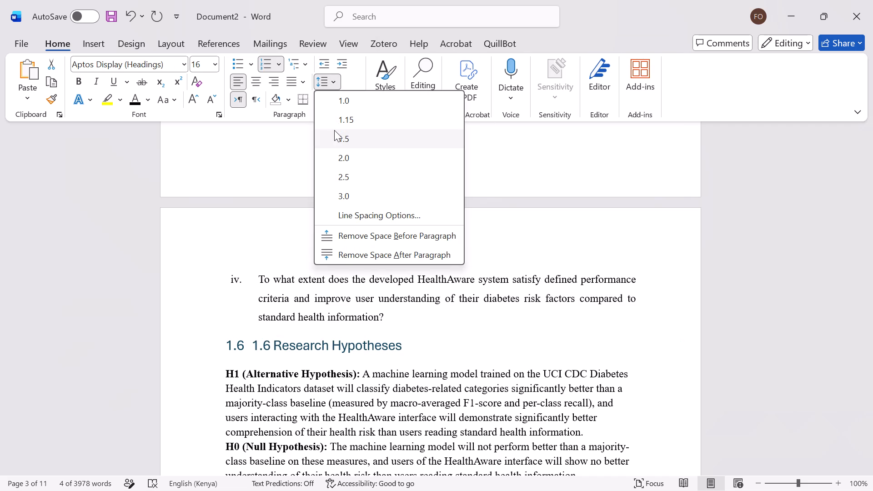
left_click(334, 130)
left_click(291, 77)
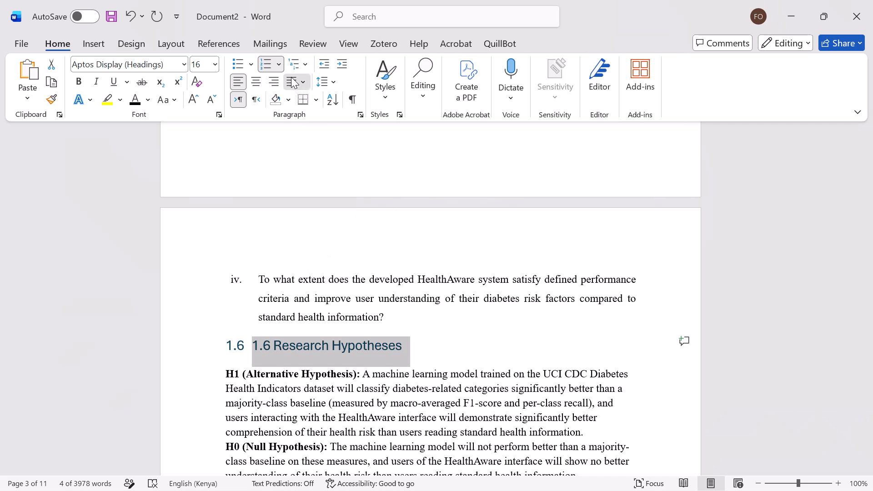
left_click(297, 103)
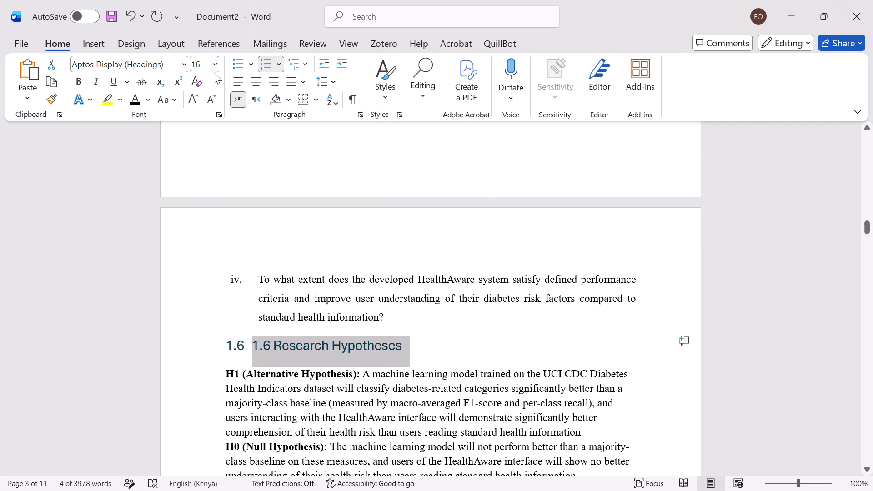
Format the Research Hypotheses heading as 12 pt Times New Roman, bold, in black.
left_click(211, 63)
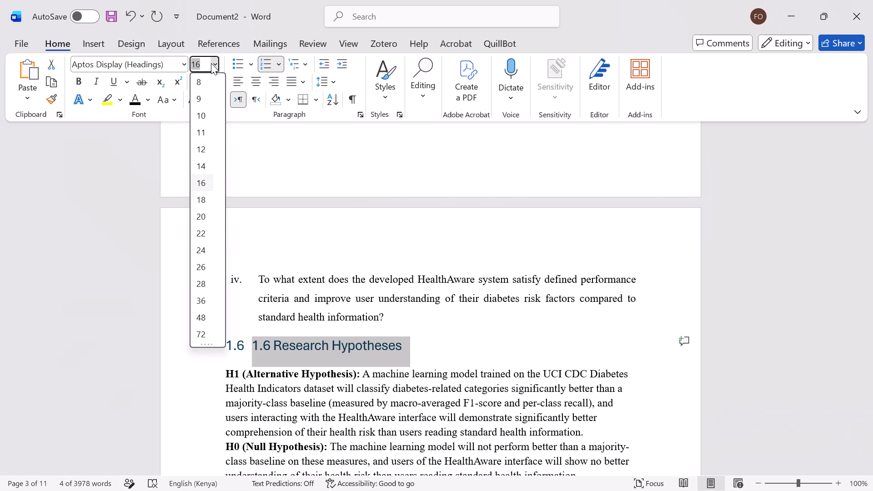
left_click(201, 147)
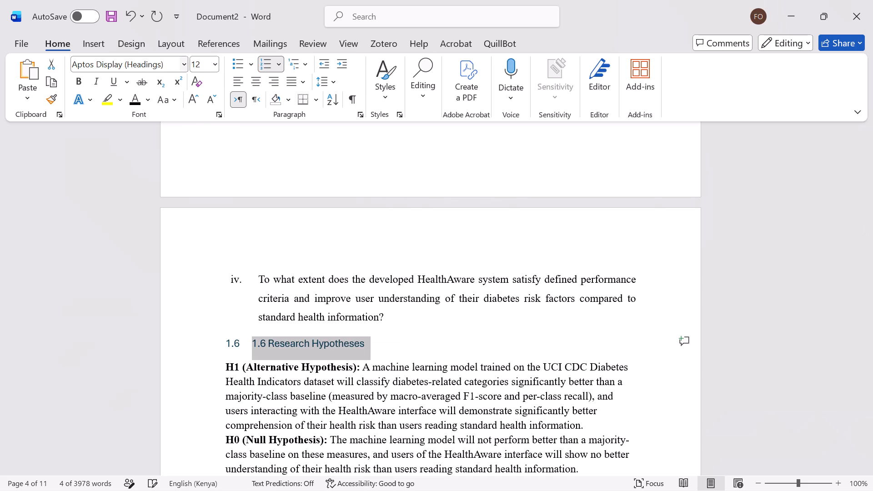
left_click(181, 65)
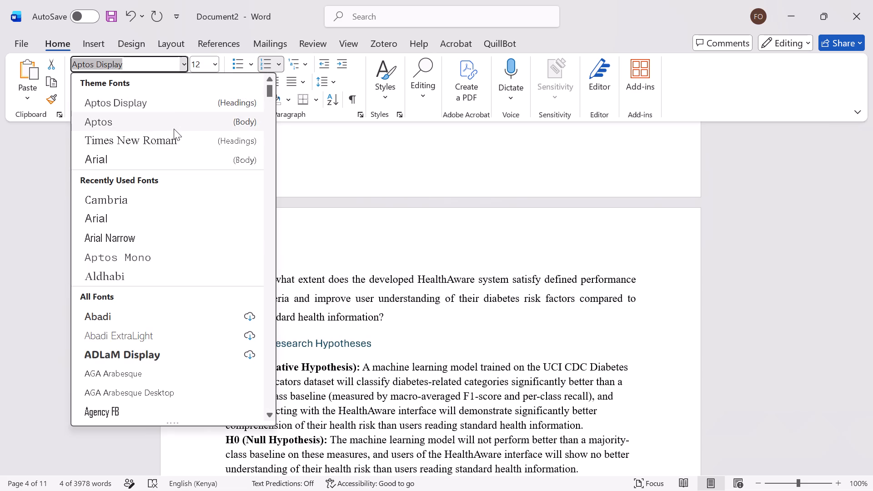
left_click(170, 141)
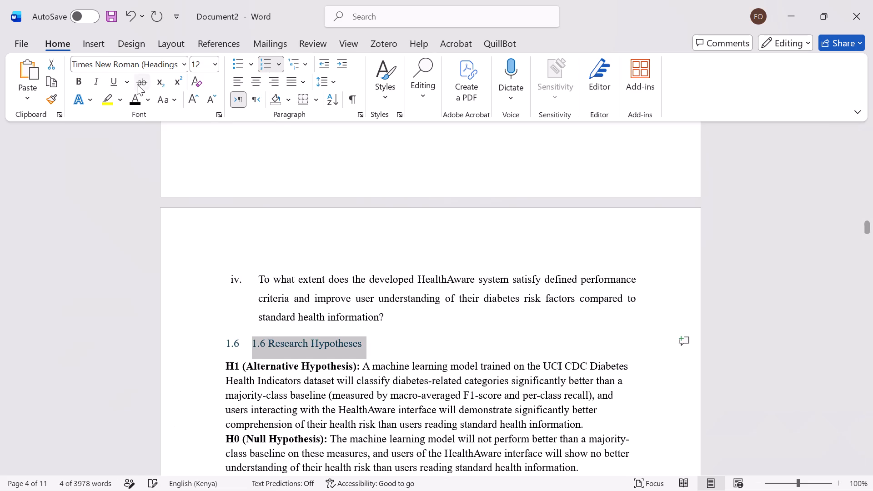
left_click(85, 79)
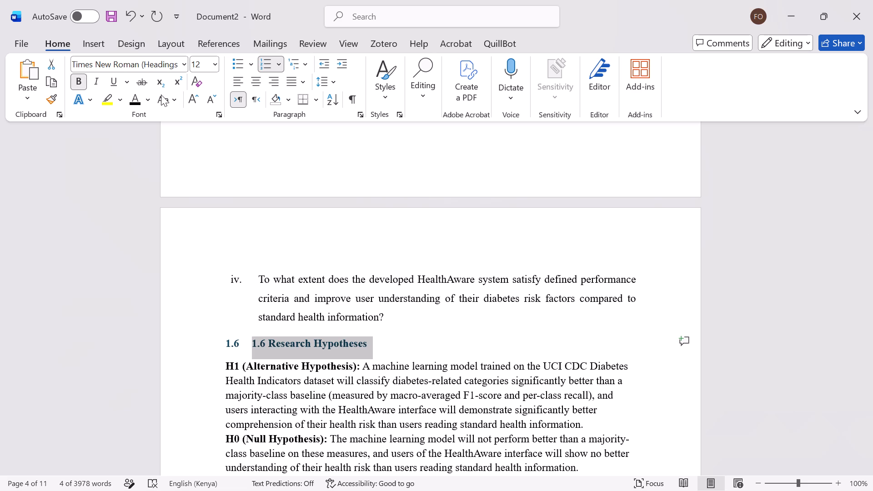
left_click(135, 102)
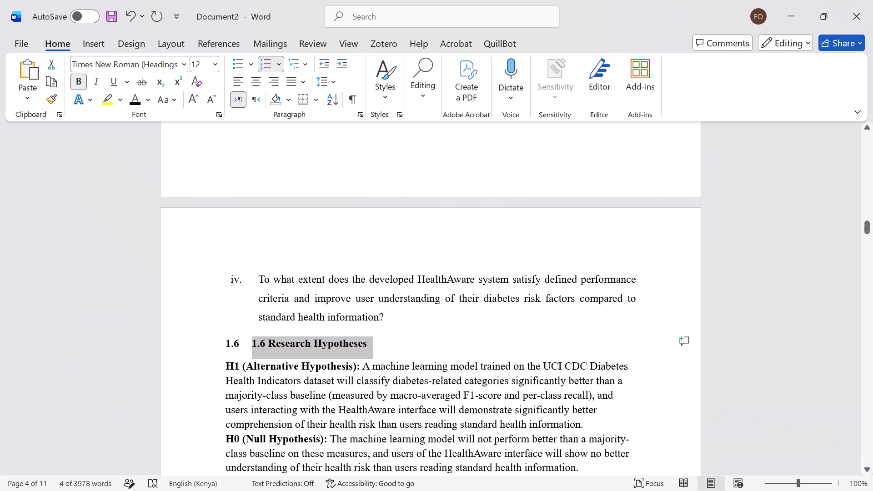
Delete the duplicate typed number 1.6 from the Research Hypotheses heading text.
left_click(267, 341)
left_click_drag(265, 341, 246, 344)
key("Delete")
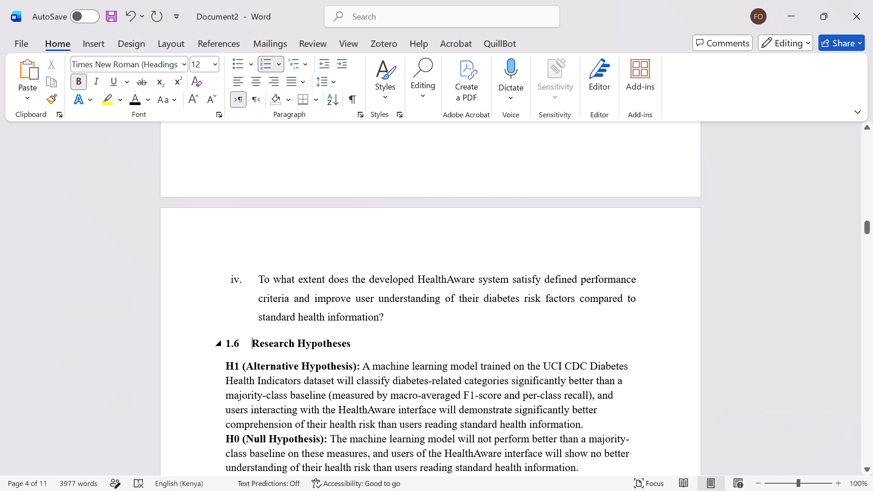
Justify the H1 and H0 hypothesis text under Research Hypotheses and set its line spacing to 1.5.
scroll(265, 354, "down", 1)
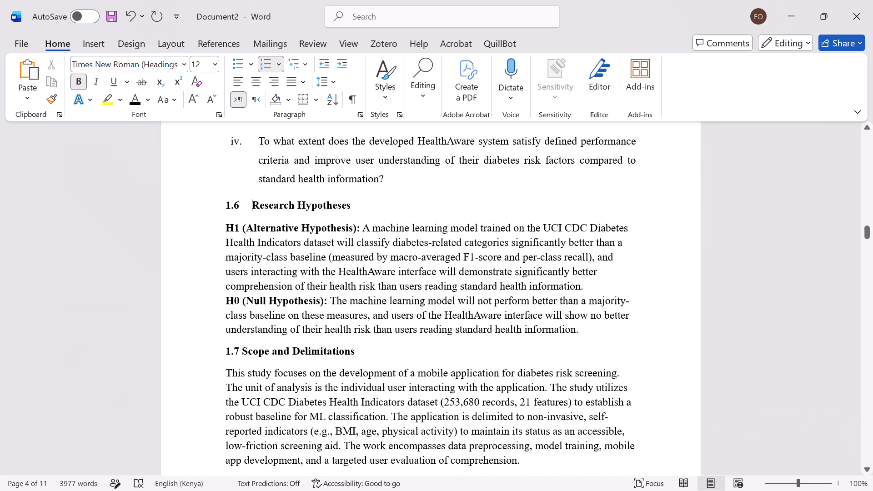
left_click_drag(220, 225, 578, 328)
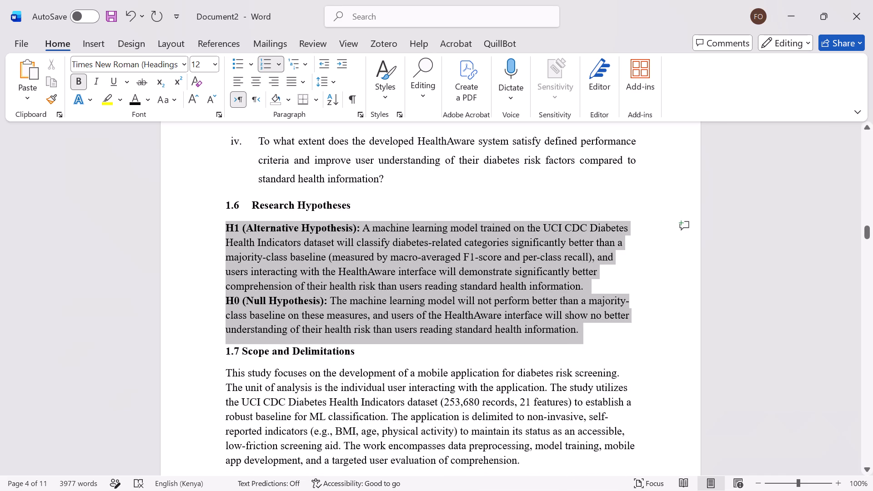
left_click_drag(578, 328, 578, 328)
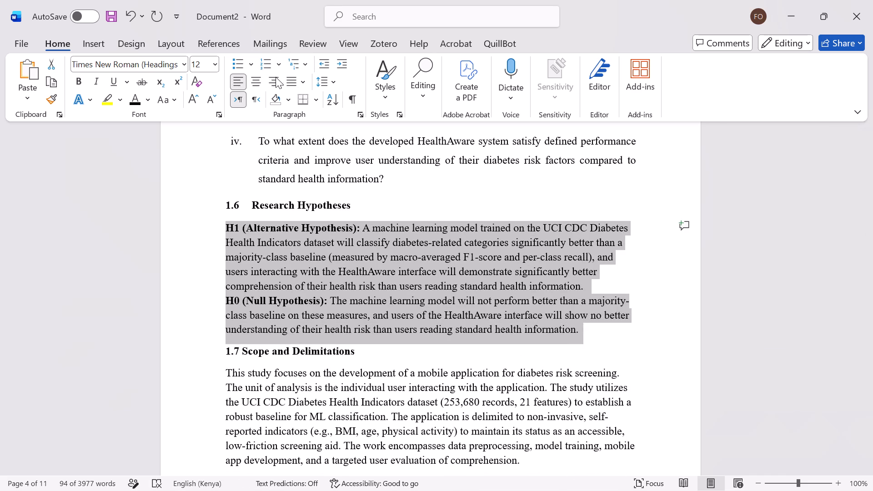
left_click(292, 80)
left_click(296, 105)
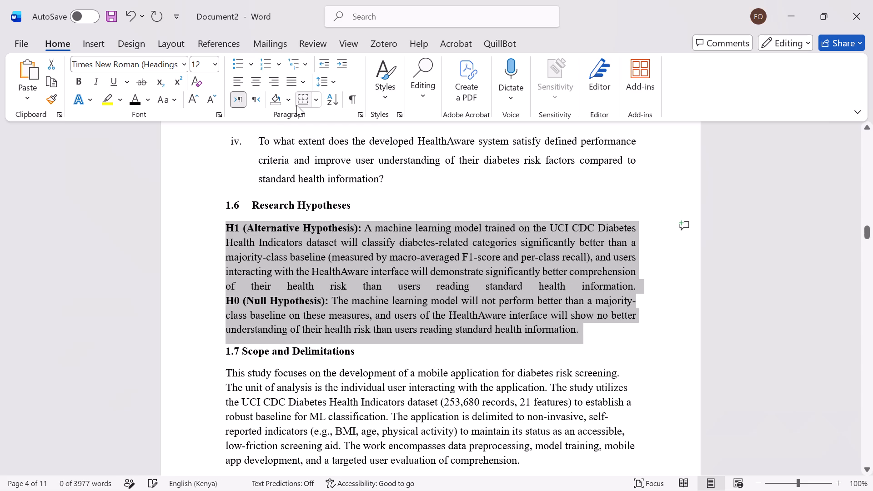
left_click(330, 82)
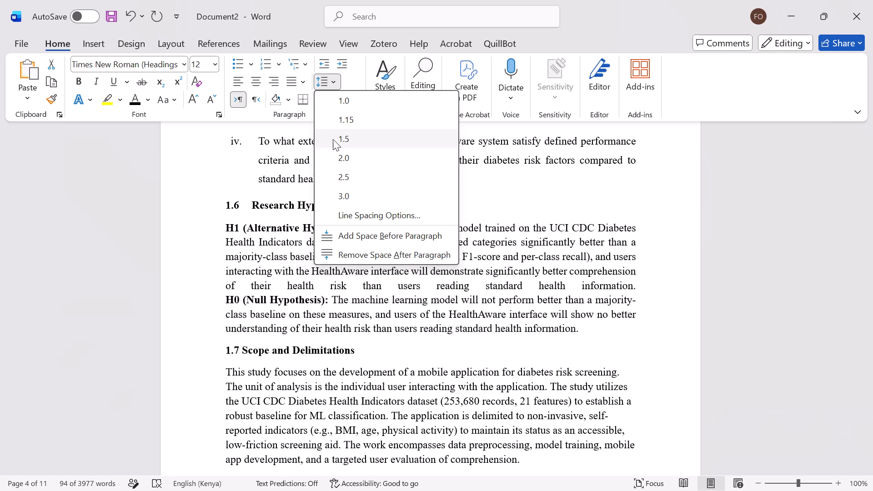
left_click(333, 139)
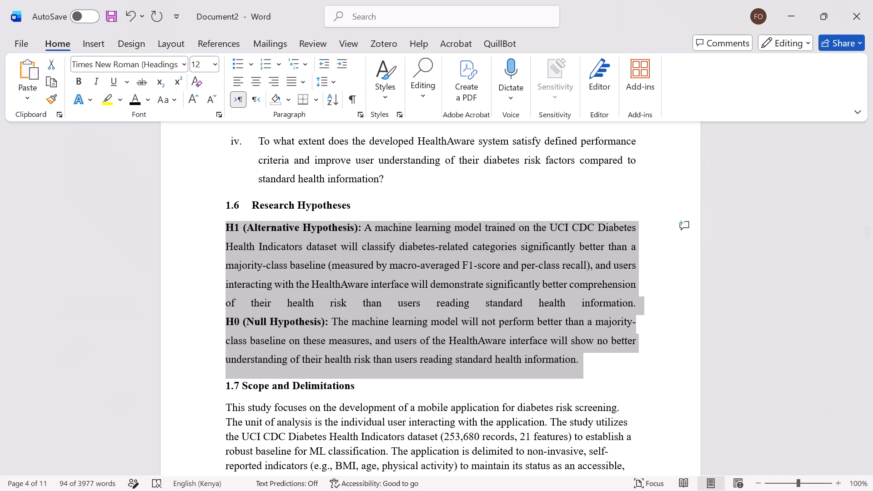
left_click(333, 83)
left_click(274, 261)
left_click(286, 260)
Delete the manually typed number 1.7 from the Scope and Delimitations heading.
scroll(286, 260, "down", 1)
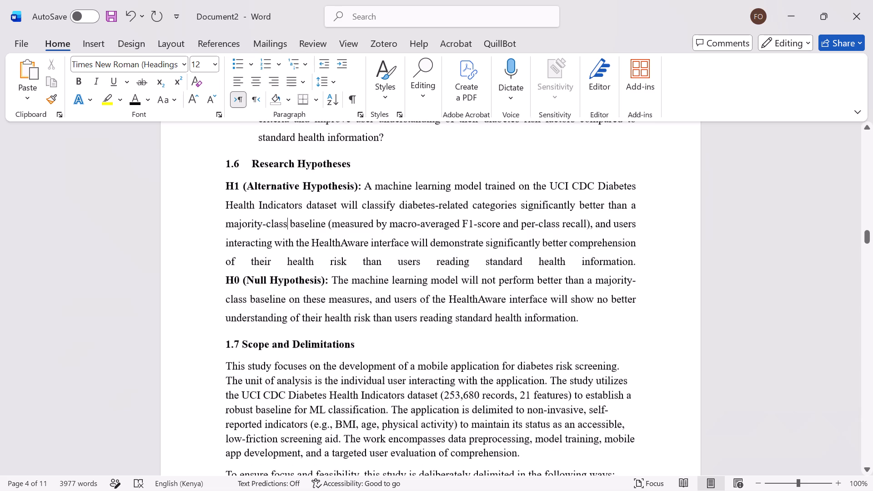
scroll(286, 260, "down", 1)
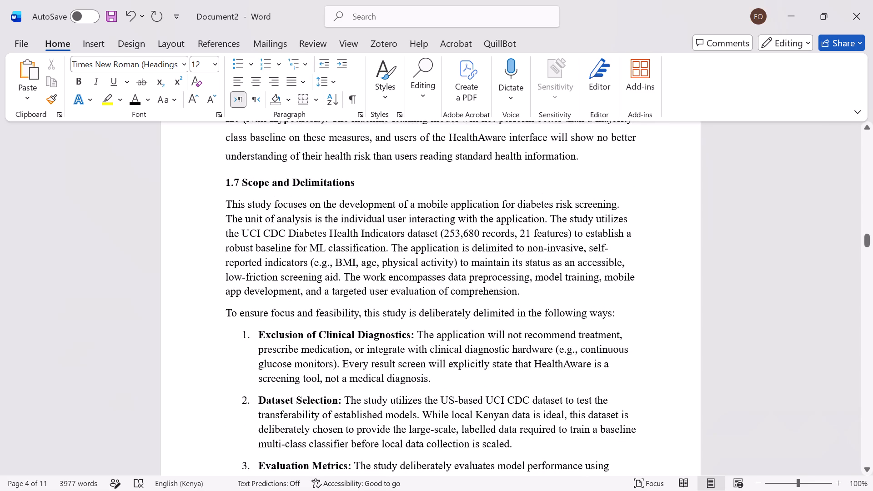
left_click_drag(225, 185, 242, 180)
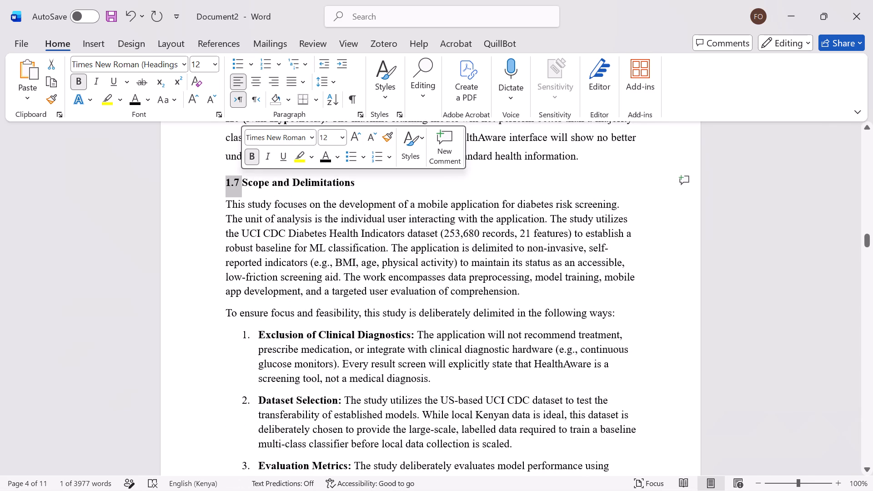
key("Delete")
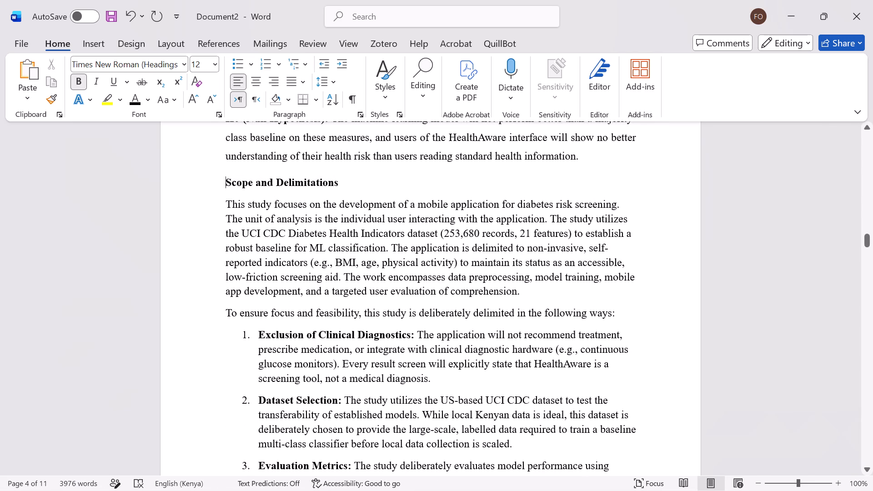
Apply the numbered 1.1 Heading style to the Scope and Delimitations heading.
left_click_drag(222, 183, 338, 175)
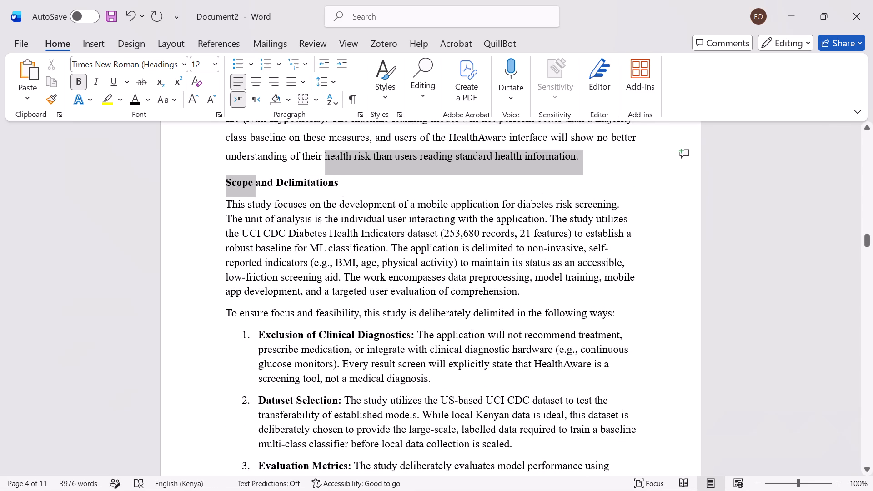
left_click_drag(338, 175, 349, 183)
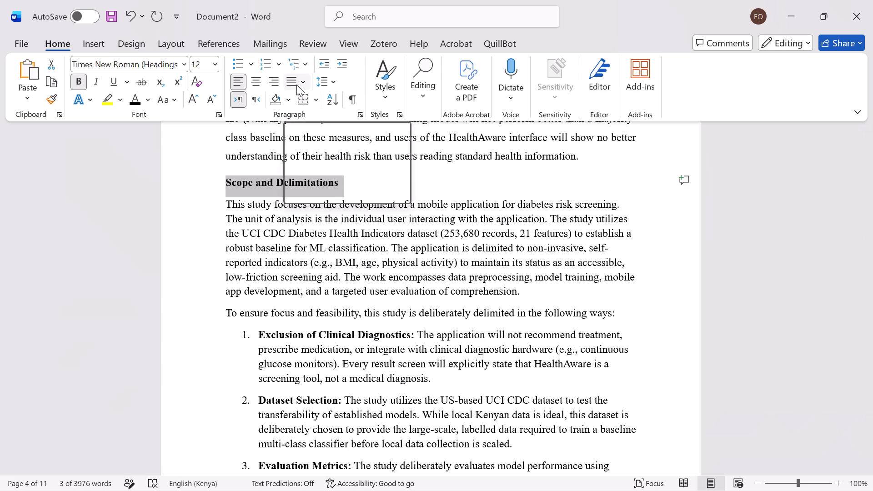
left_click(384, 71)
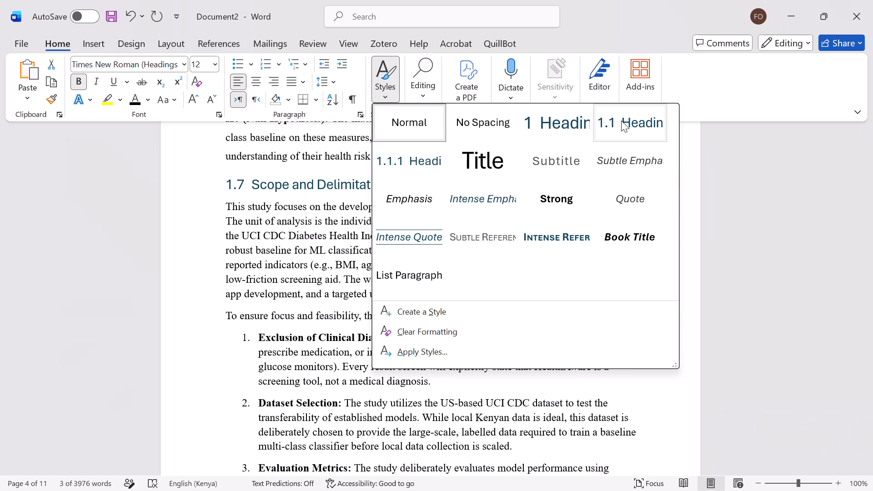
left_click(621, 120)
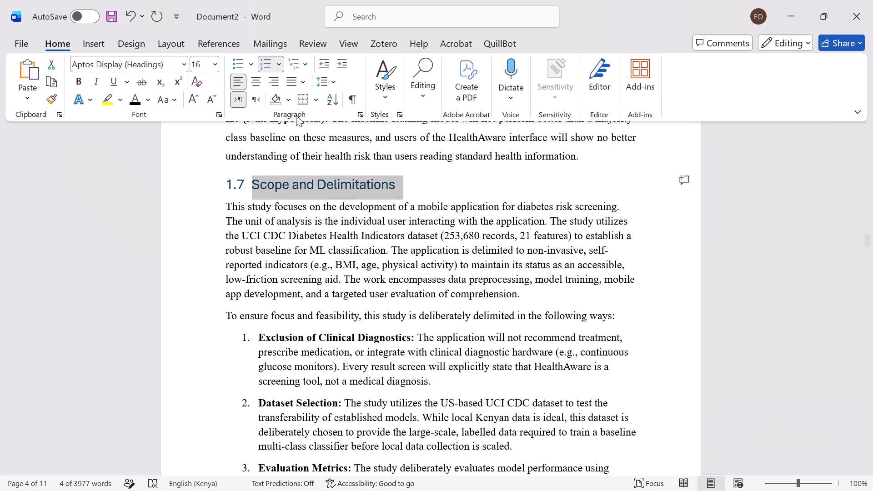
Format the Scope and Delimitations heading as 12 pt Times New Roman, bold, in black.
left_click(216, 62)
left_click(200, 152)
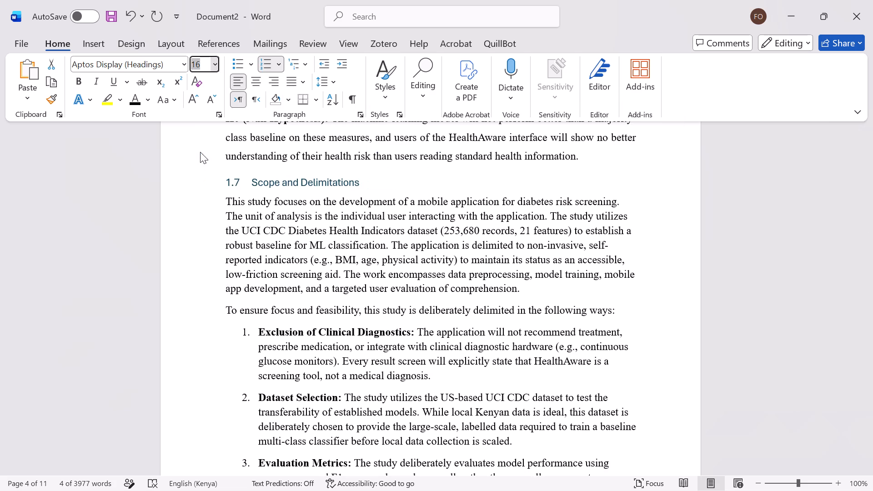
left_click(181, 60)
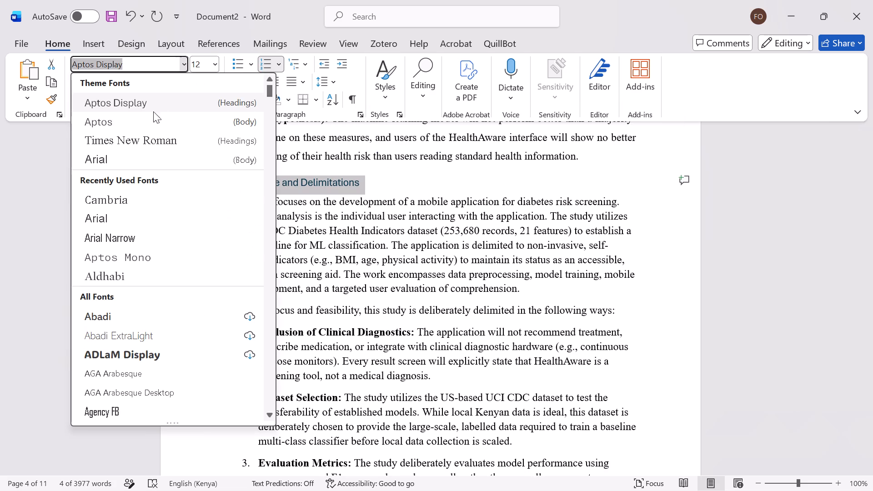
left_click(142, 137)
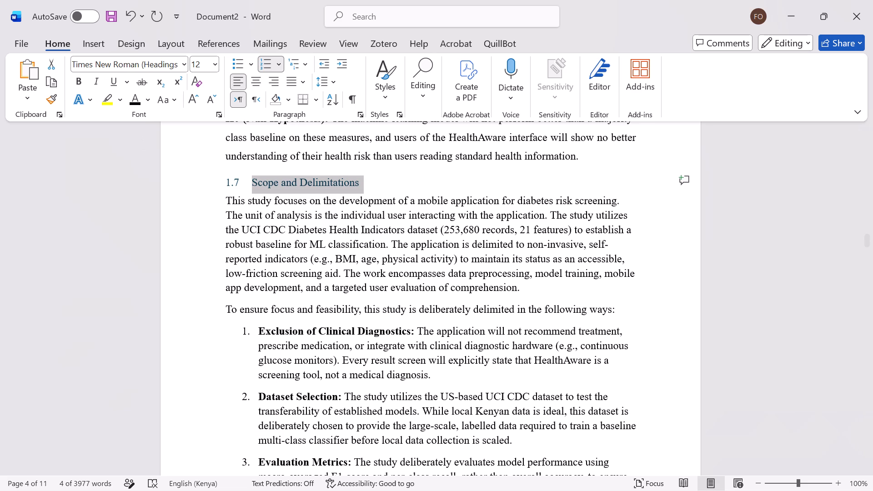
left_click(76, 80)
left_click(128, 100)
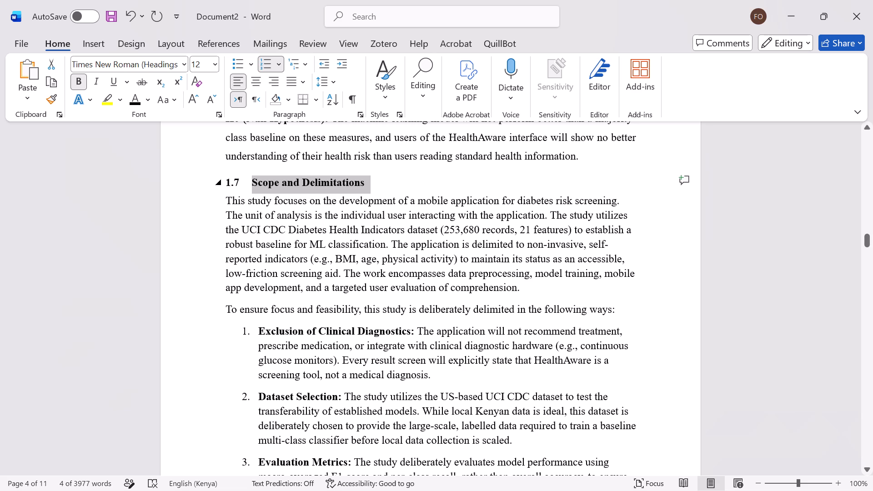
Justify the two paragraphs between the Scope and Delimitations heading and its numbered list, and set their line spacing to 1.5.
left_click_drag(225, 196, 550, 292)
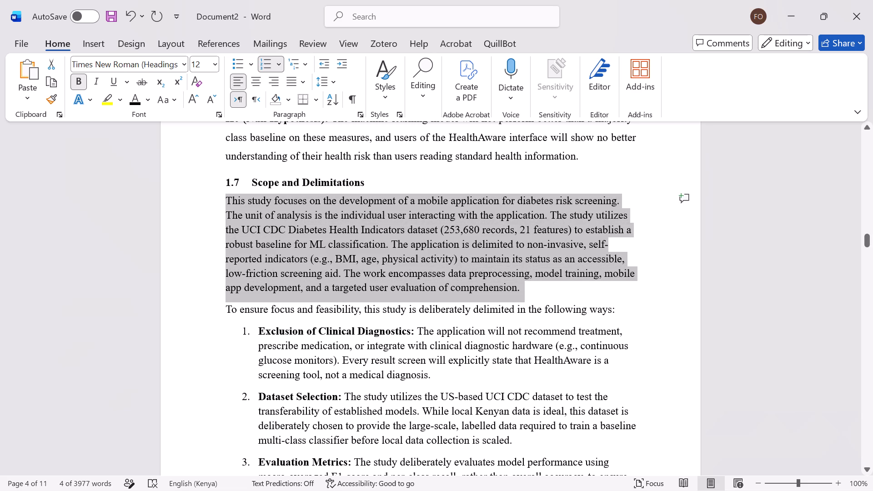
left_click_drag(550, 292, 621, 307)
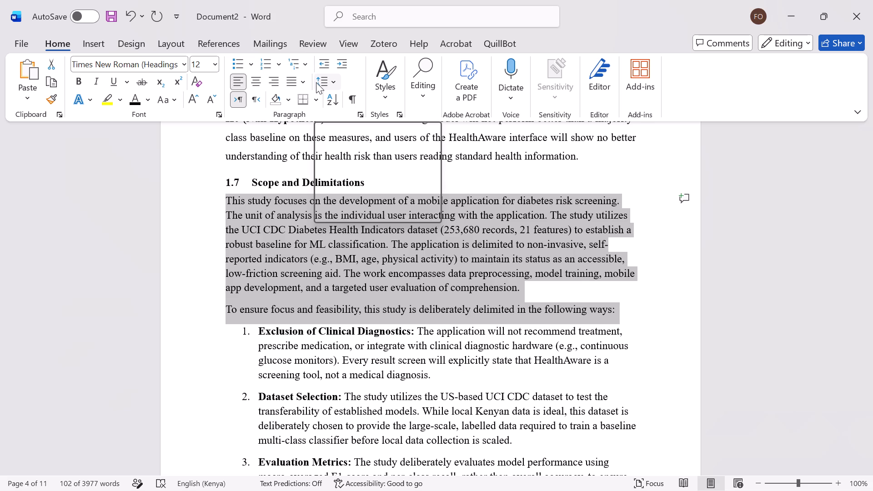
left_click(302, 83)
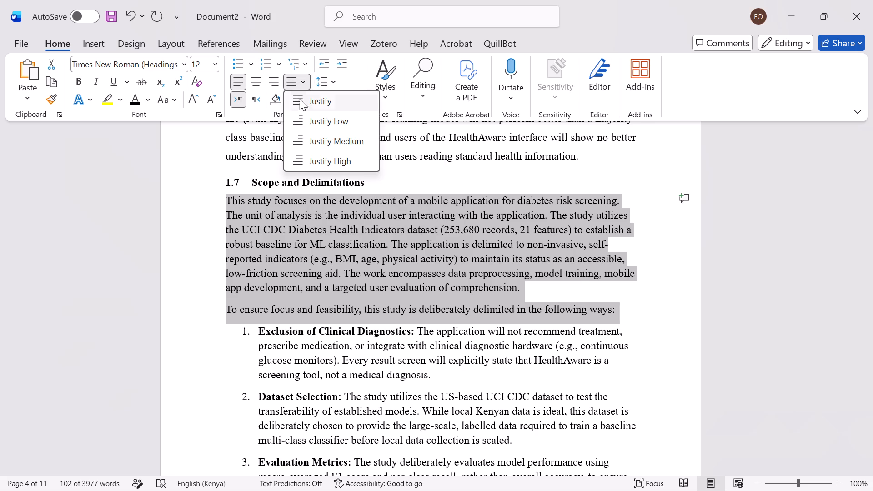
left_click(300, 101)
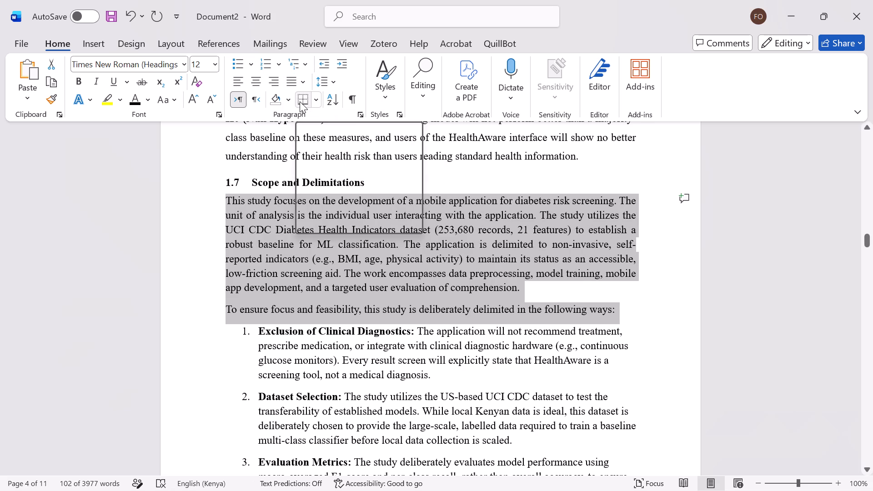
left_click(318, 80)
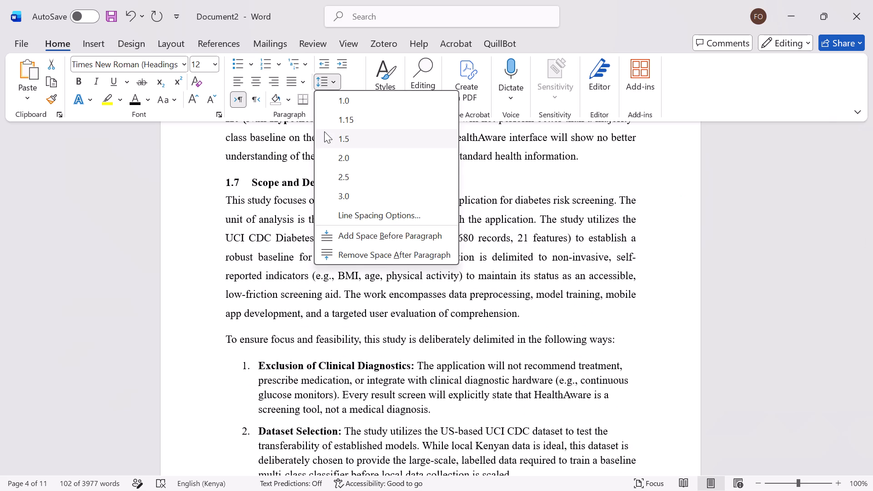
left_click(324, 136)
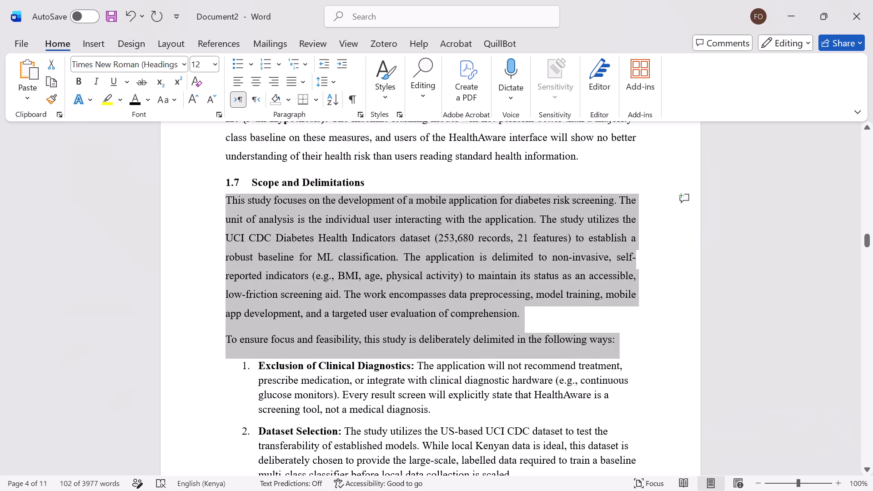
left_click(328, 260)
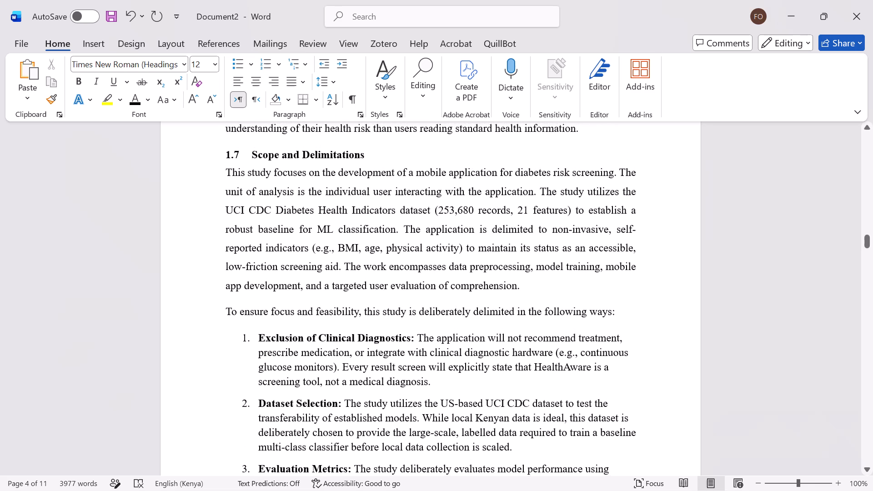
Set the line spacing of the Scope and Delimitations heading to 1.5.
left_click_drag(370, 158, 277, 154)
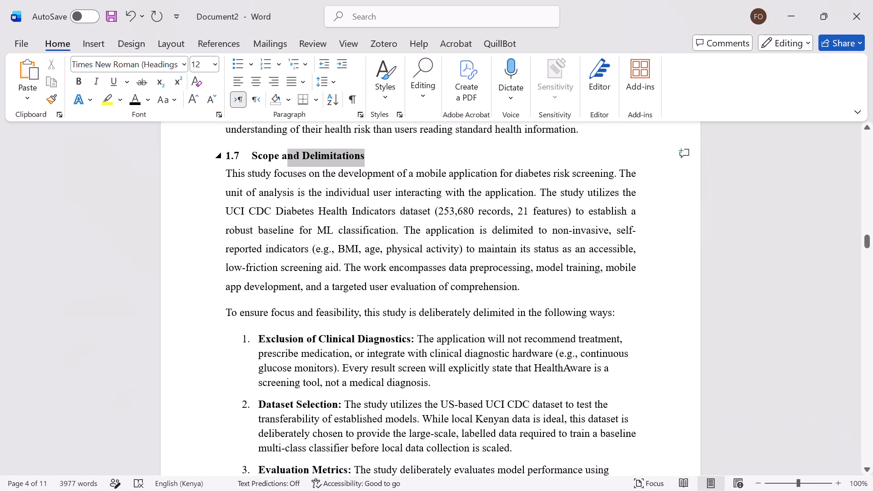
left_click_drag(277, 154, 256, 156)
left_click(301, 75)
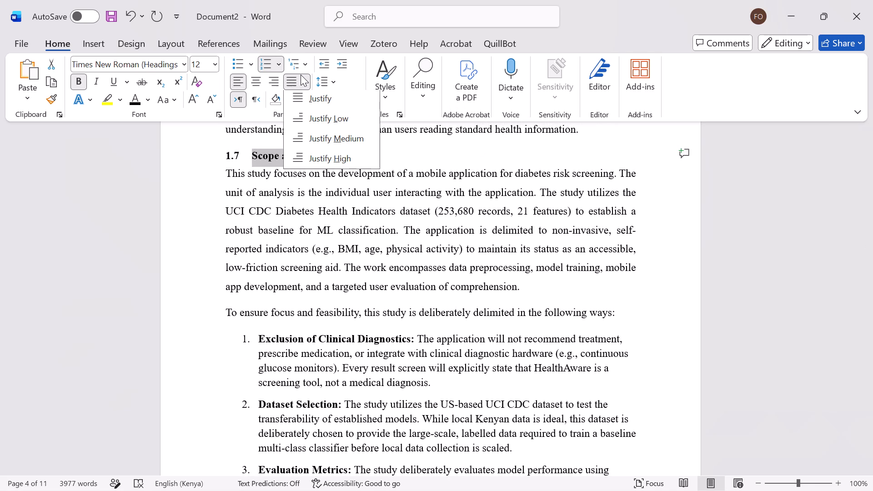
left_click(323, 78)
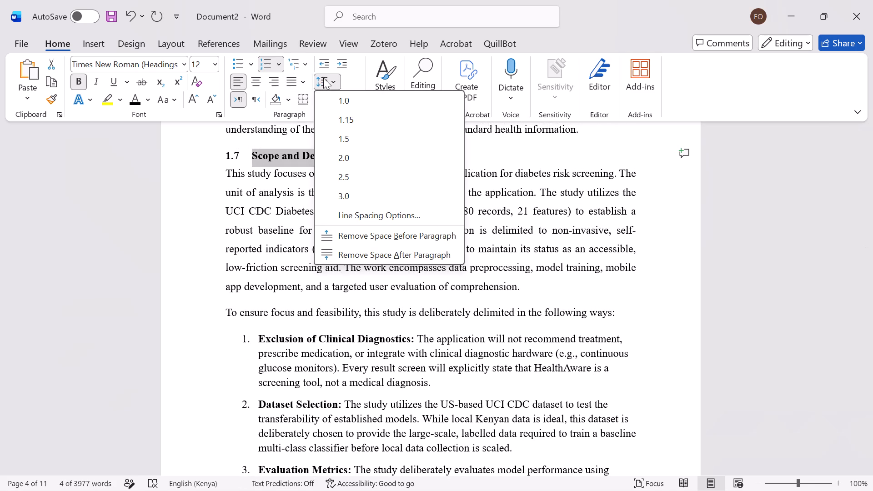
left_click(332, 139)
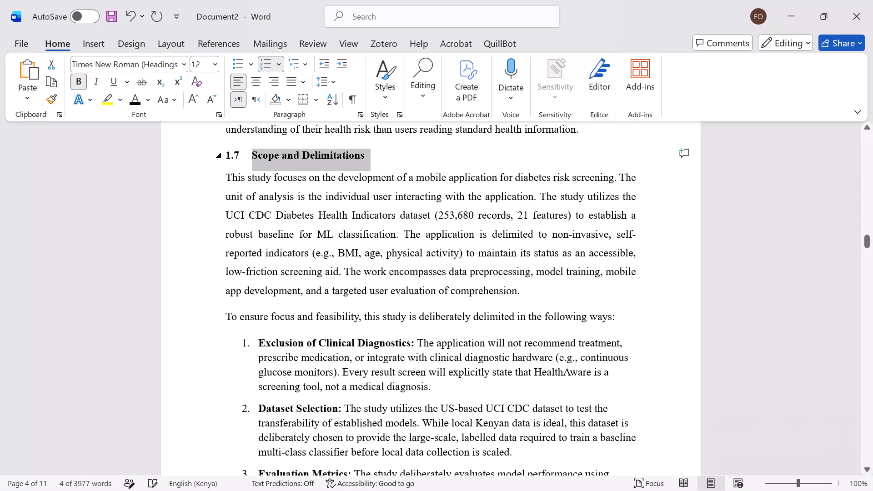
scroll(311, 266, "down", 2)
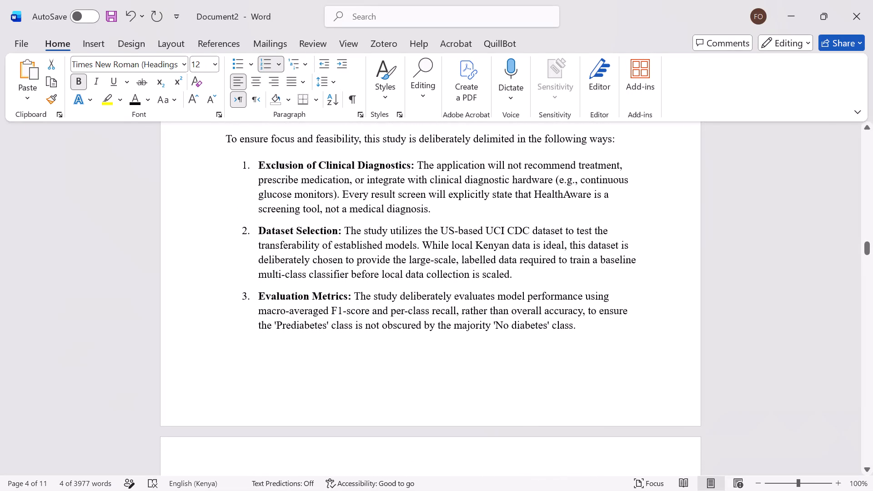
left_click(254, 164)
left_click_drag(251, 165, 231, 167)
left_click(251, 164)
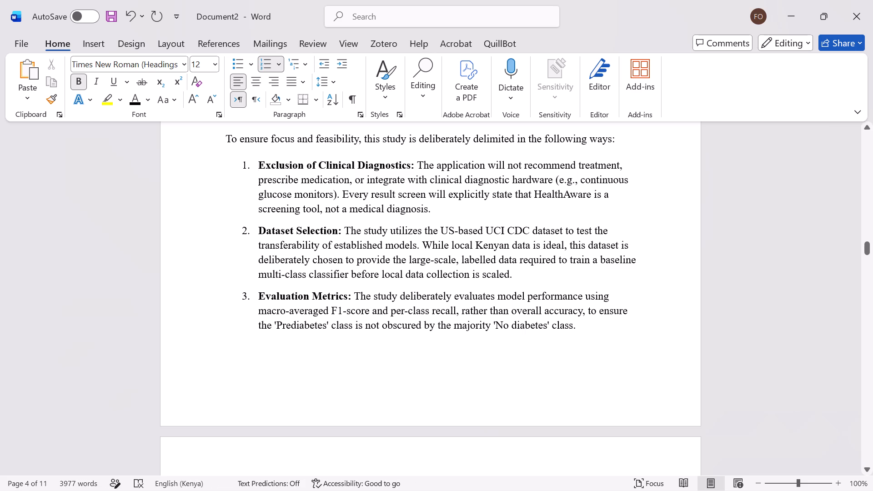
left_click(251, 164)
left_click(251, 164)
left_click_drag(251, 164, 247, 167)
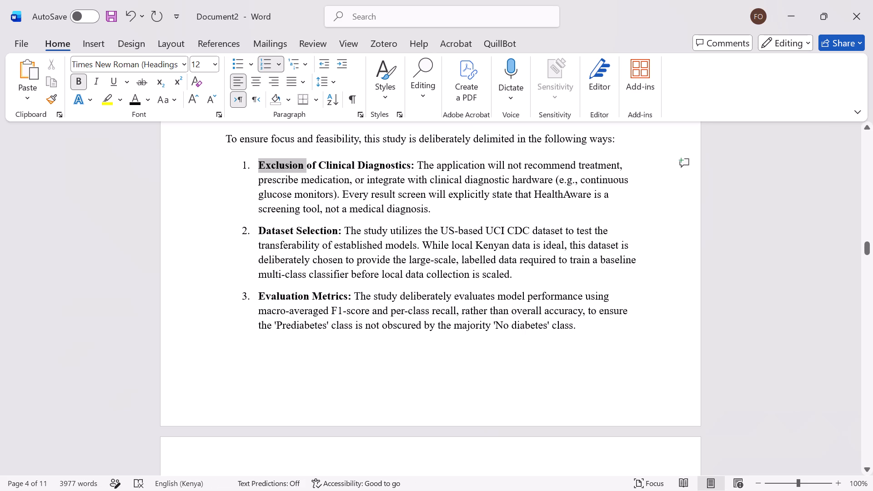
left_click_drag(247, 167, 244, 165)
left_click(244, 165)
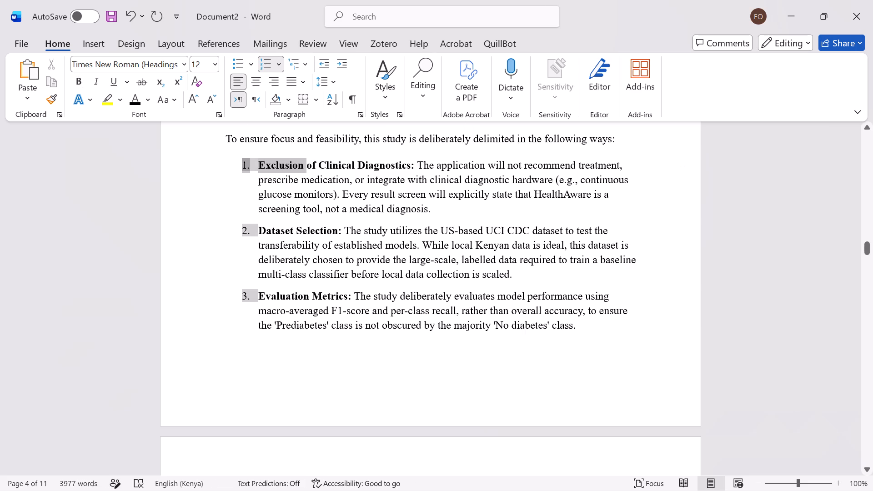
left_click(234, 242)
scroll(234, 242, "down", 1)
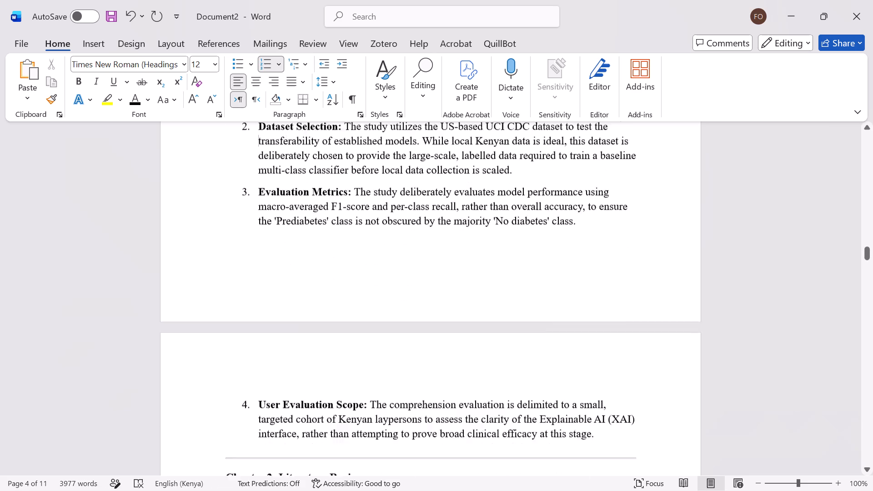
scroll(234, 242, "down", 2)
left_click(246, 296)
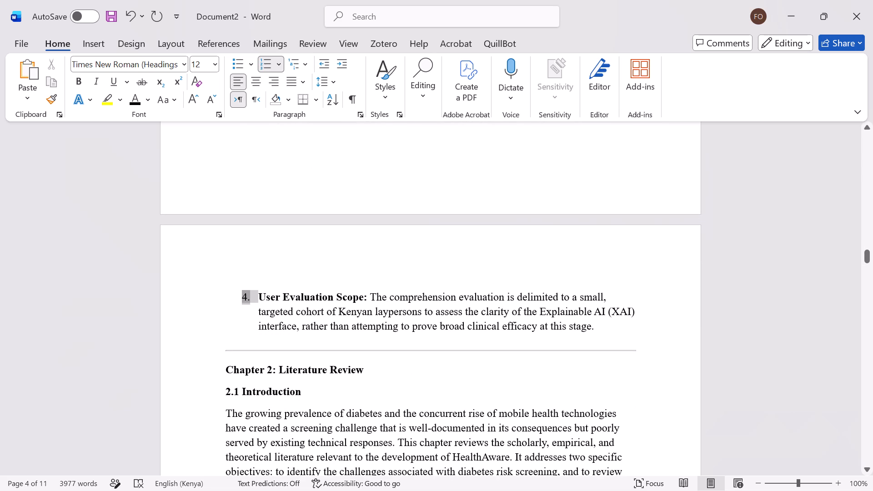
Delete the horizontal divider line between the User Evaluation Scope item and the Chapter 2: Literature Review heading.
scroll(246, 296, "down", 1)
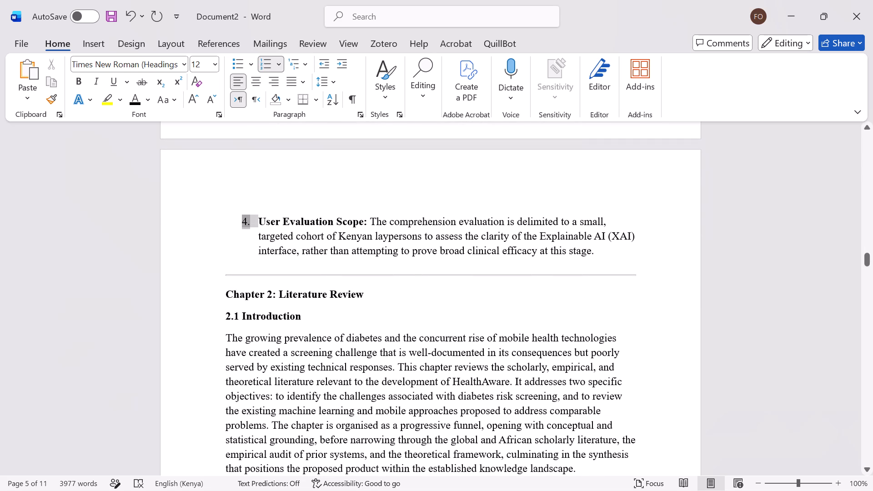
left_click(269, 275)
key("Delete")
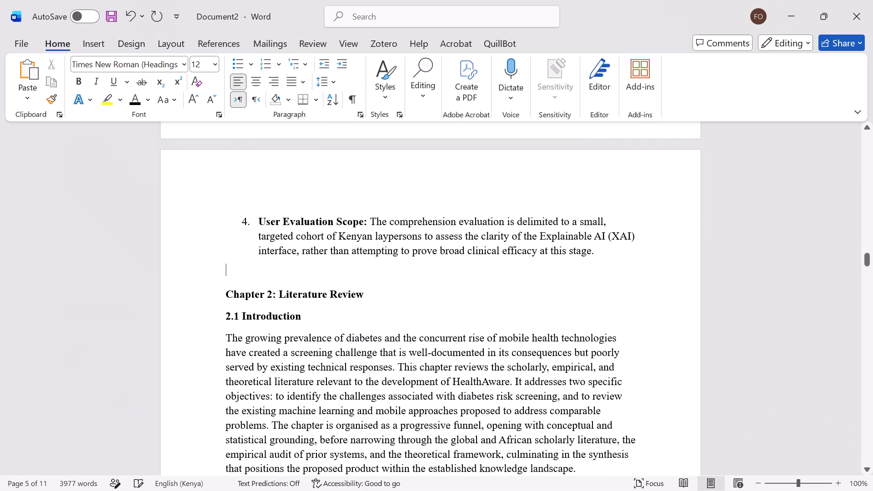
Insert blank paragraphs above the Chapter 2: Literature Review heading until it starts at the top of a new page.
key("Return")
key("Return")
key("Return")
key("Return")
key("Return")
key("Return")
key("Return")
key("Return")
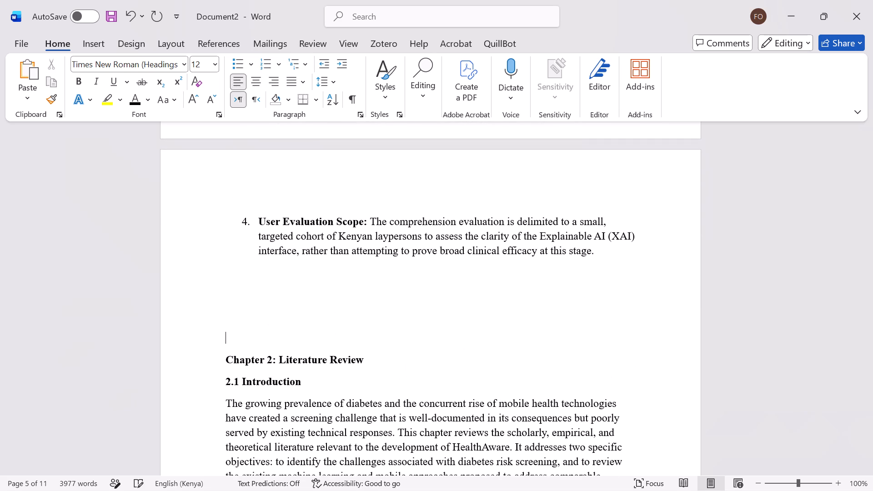
key("Return")
key("Return")
key("Return")
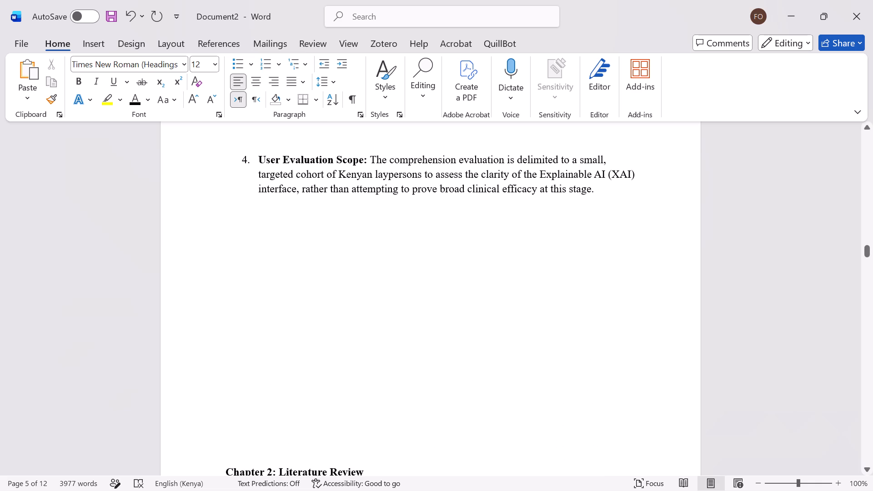
scroll(269, 275, "down", 2)
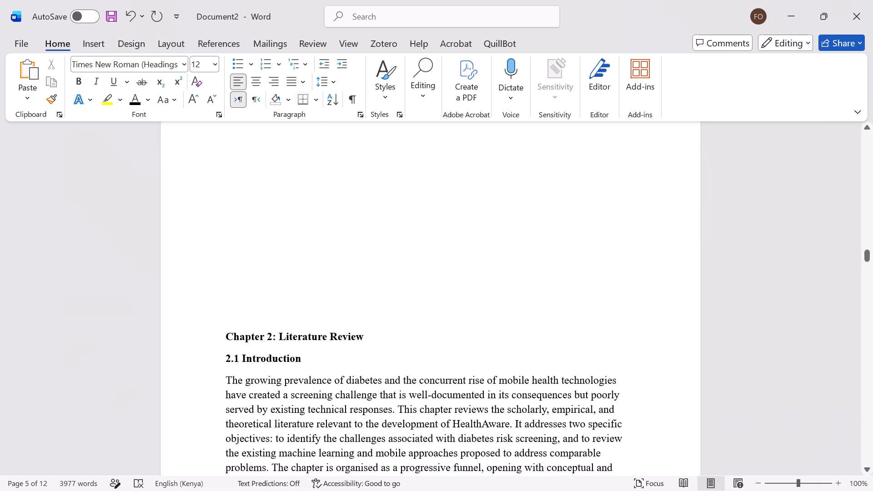
key("Return")
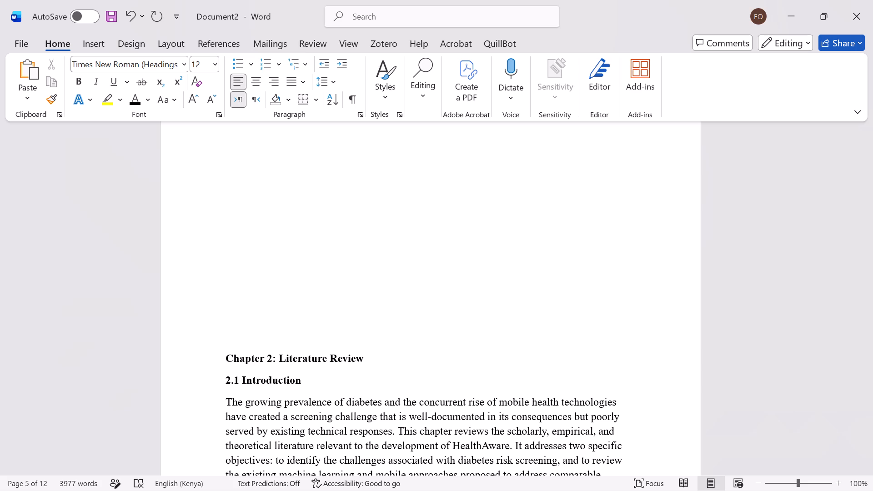
scroll(286, 243, "down", 1)
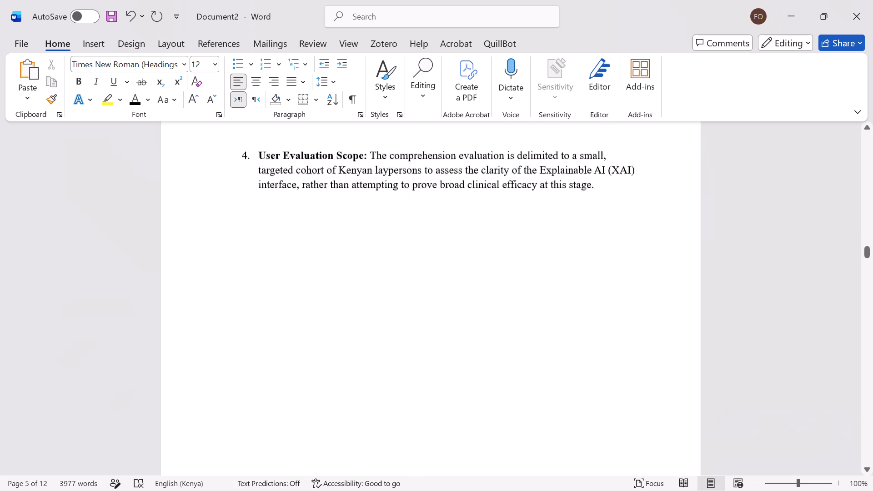
scroll(286, 243, "down", 2)
key("Return")
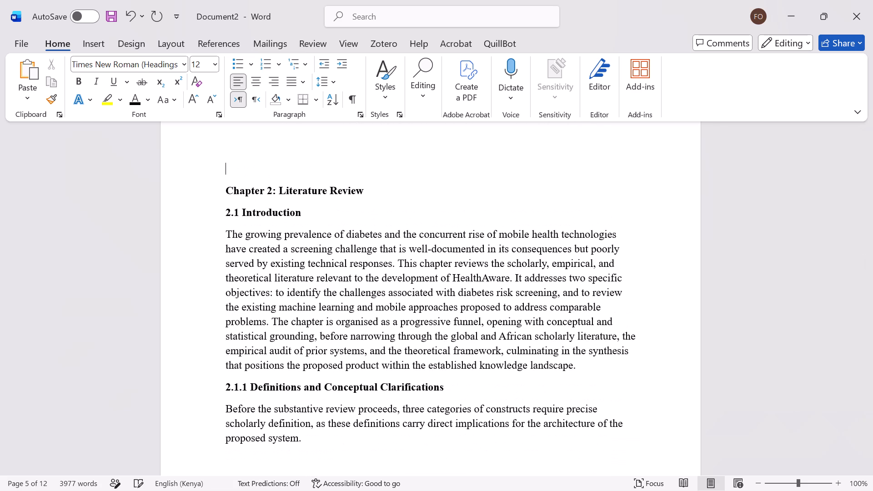
key("Return")
key("Return")
key("Return")
key("Return")
key("Return")
key("Return")
key("Return")
key("Return")
key("Return")
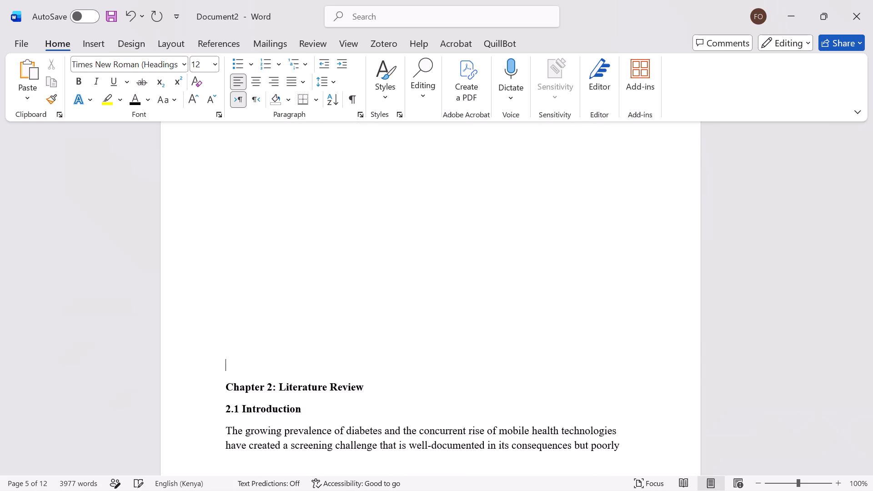
key("Return")
key("Return")
key("Return")
scroll(286, 243, "down", 3)
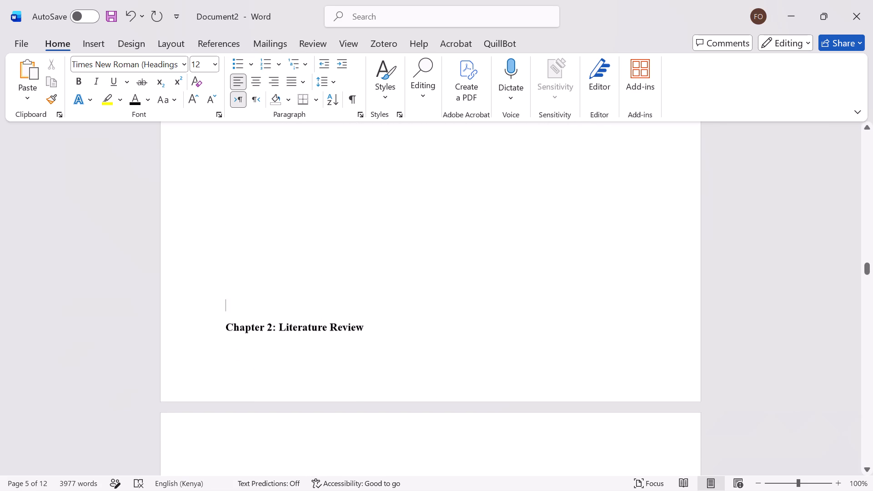
key("Return")
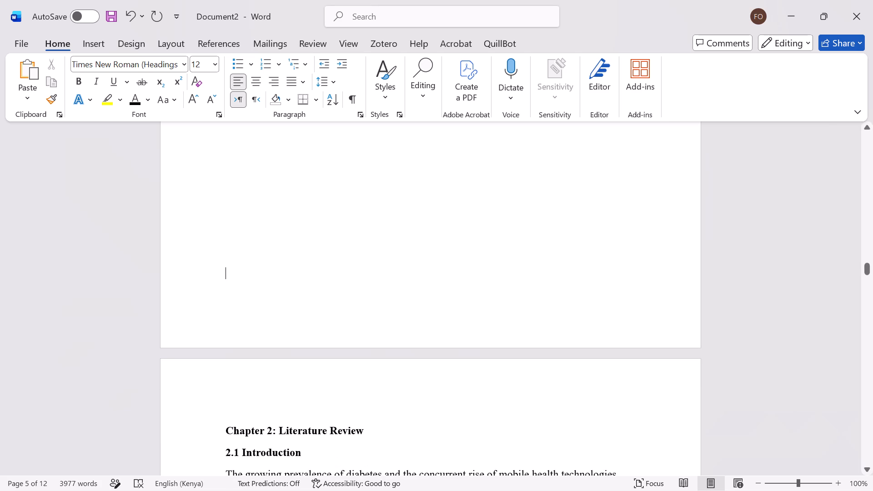
Set the Chapter 2: Literature Review heading to 14 pt and apply the numbered 1 Heading style to it.
left_click_drag(222, 429, 384, 420)
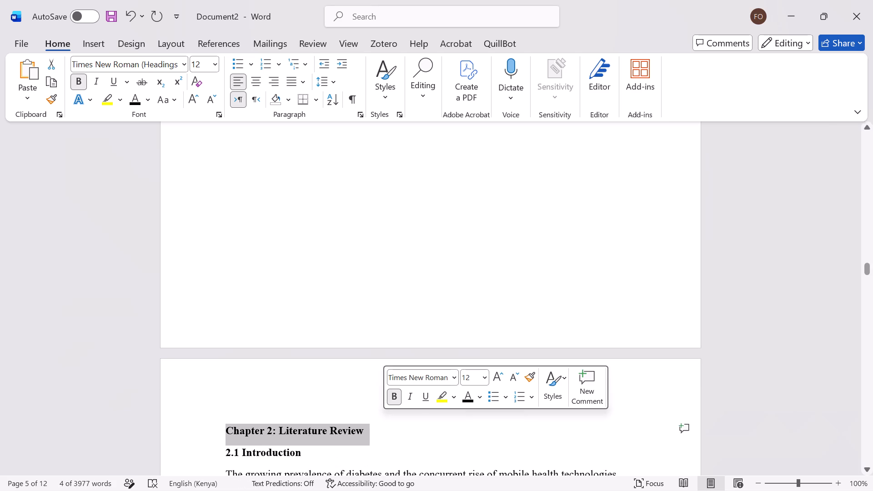
left_click(212, 65)
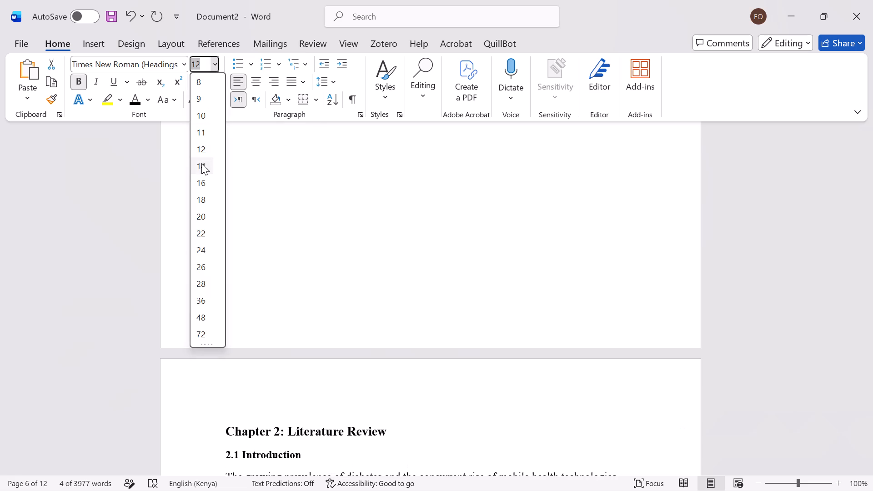
left_click(201, 163)
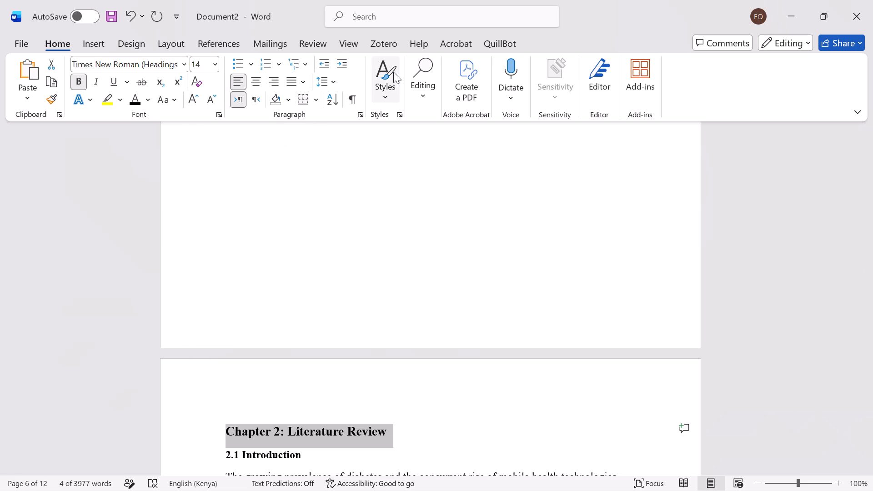
left_click(393, 72)
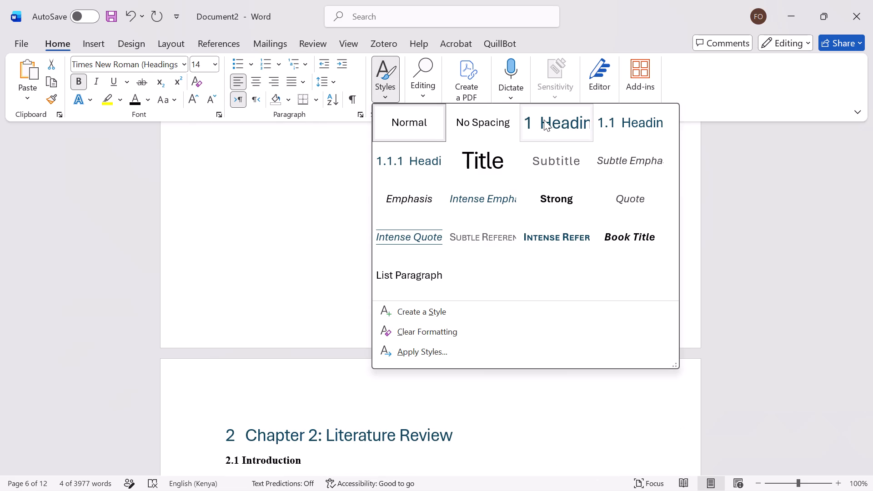
left_click(544, 120)
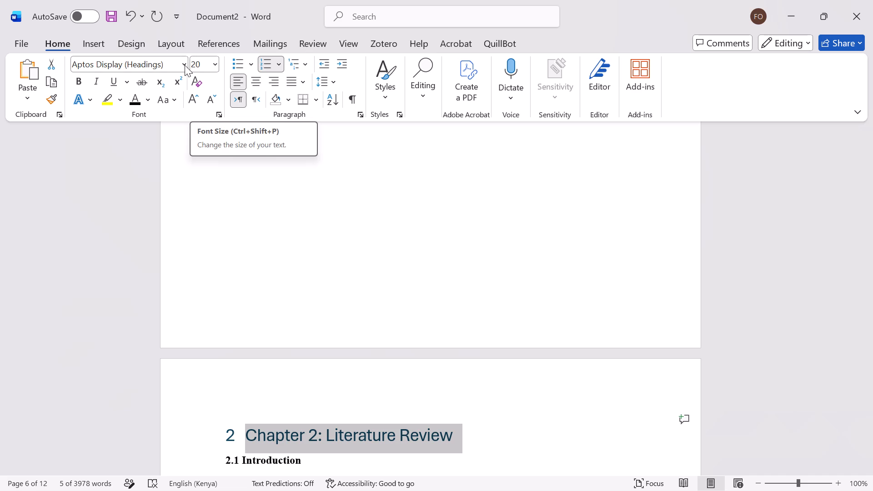
Format the Chapter 2: Literature Review heading as 14 pt Times New Roman, bold, in black.
left_click(202, 63)
type("14")
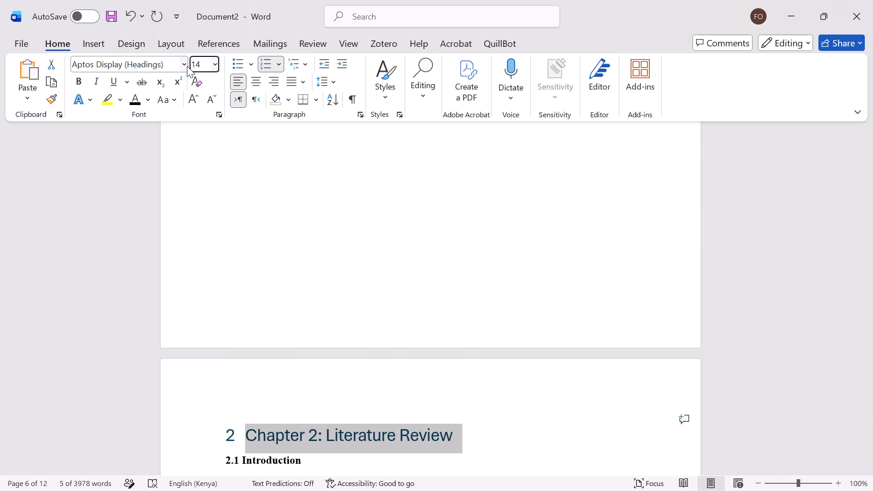
left_click(186, 65)
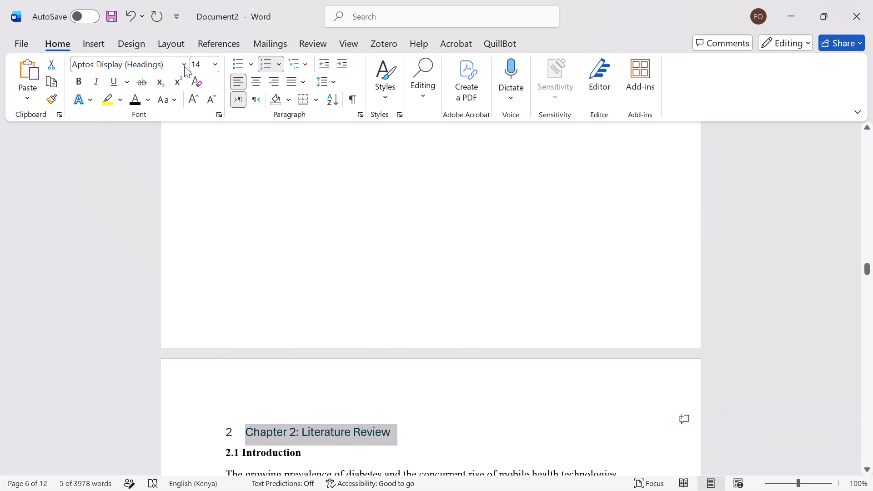
left_click(184, 66)
left_click(178, 139)
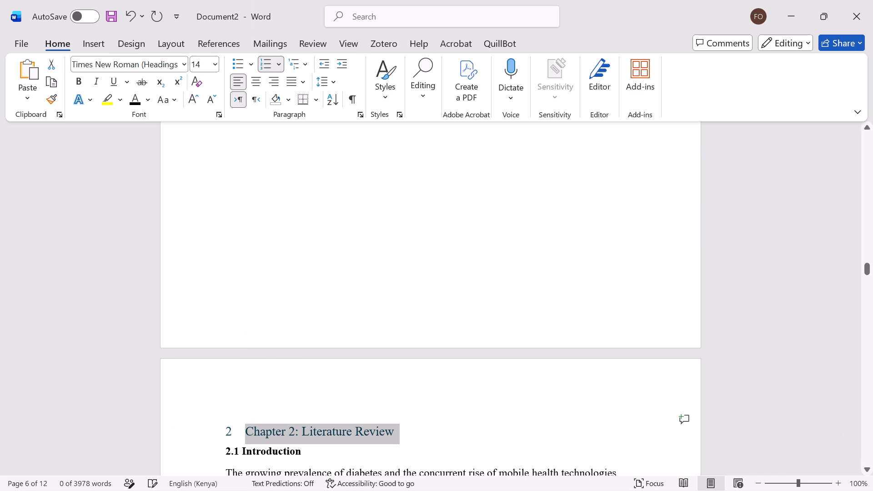
left_click(135, 99)
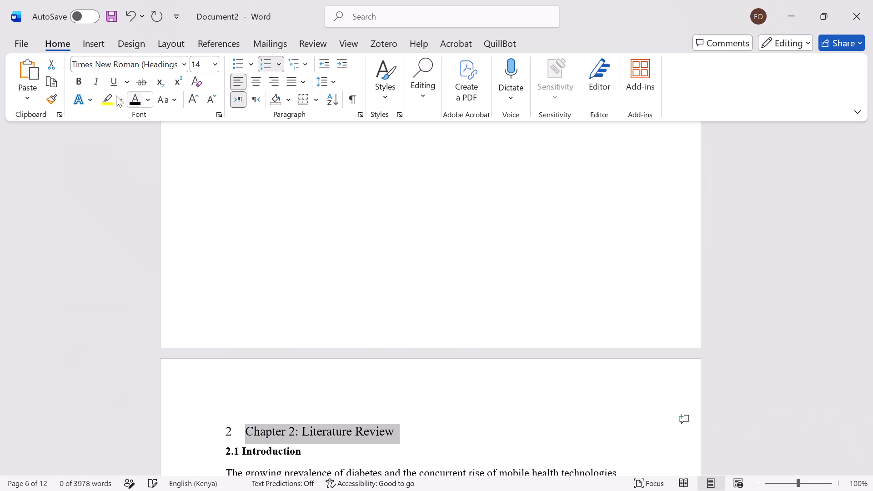
left_click(74, 80)
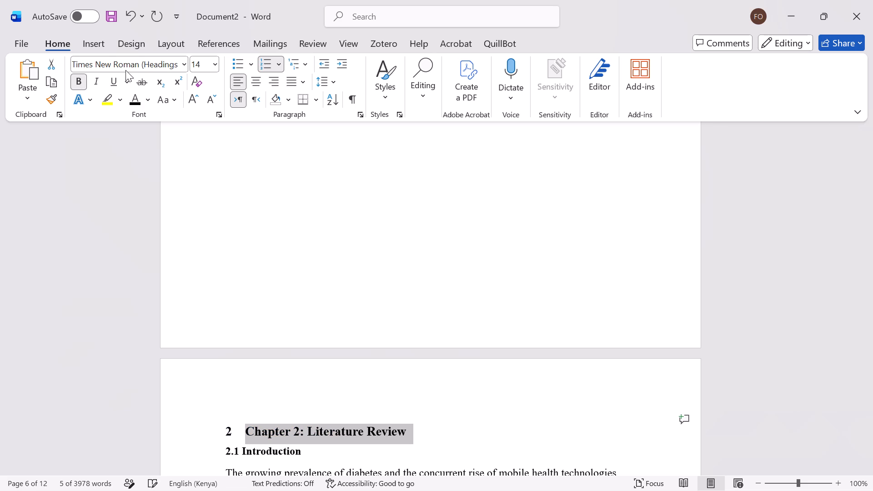
Center the Chapter 2: Literature Review heading and set its line spacing to 1.5.
left_click(292, 78)
left_click(294, 101)
left_click(254, 82)
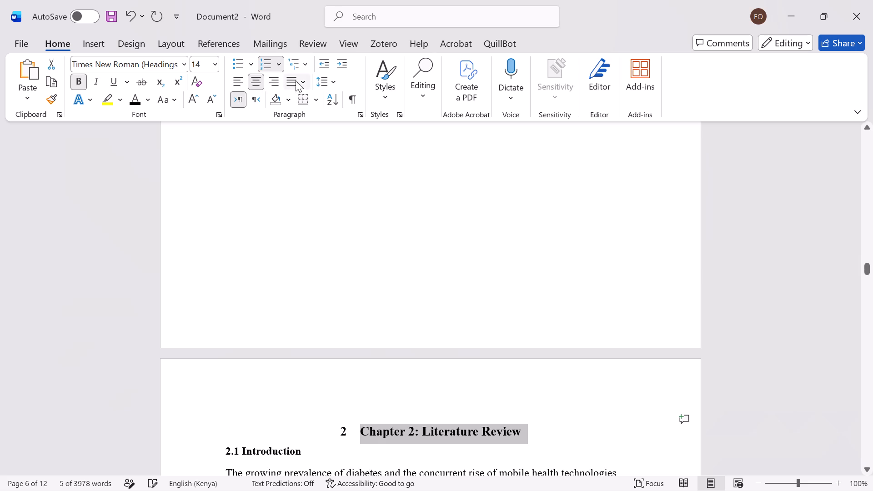
left_click(336, 77)
left_click(330, 137)
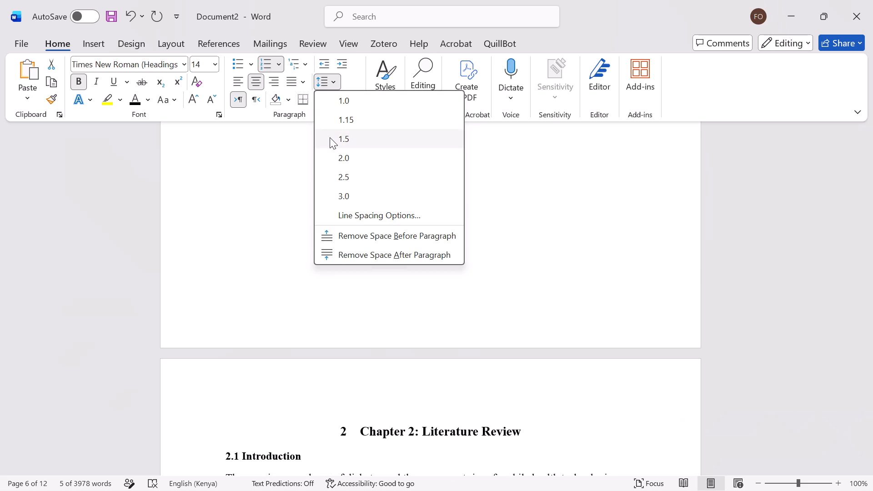
scroll(317, 209, "down", 2)
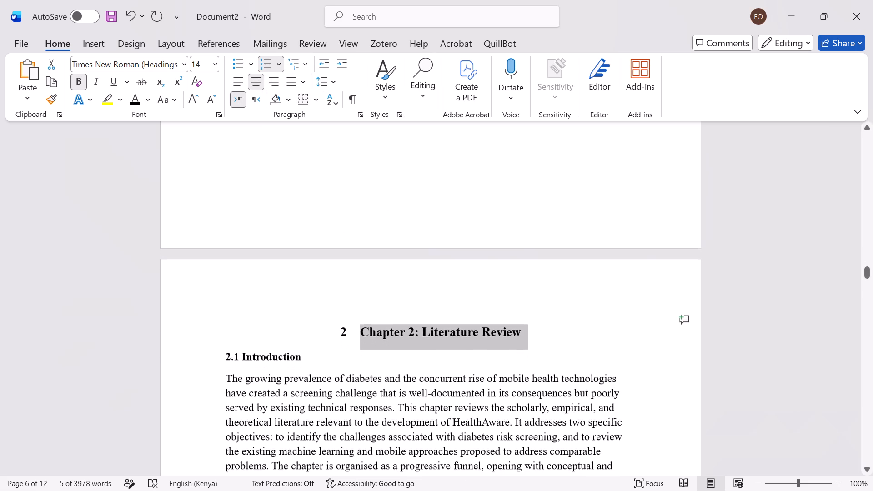
Remove the automatic number 2 in front of the Chapter 2: Literature Review heading.
scroll(317, 209, "down", 1)
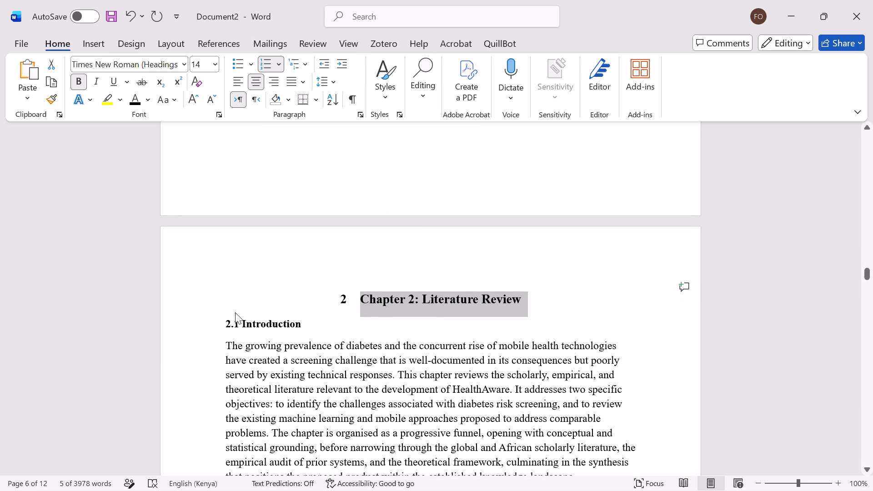
left_click(231, 325)
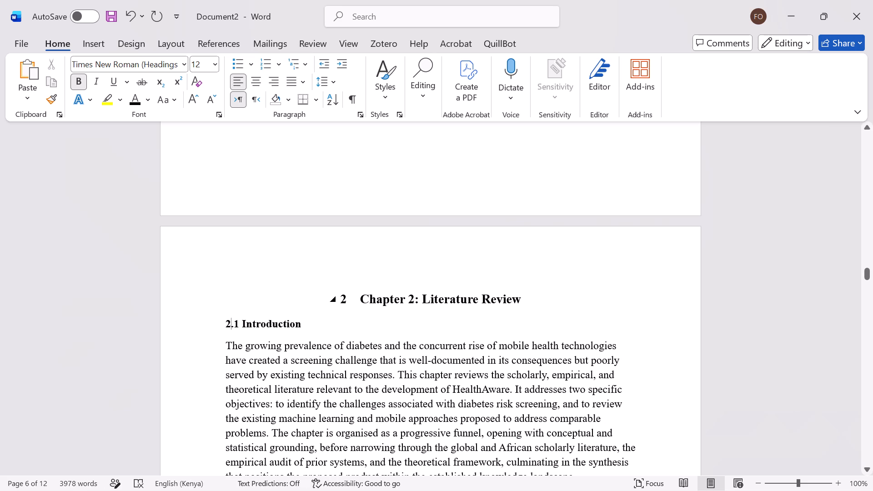
left_click_drag(350, 294, 345, 295)
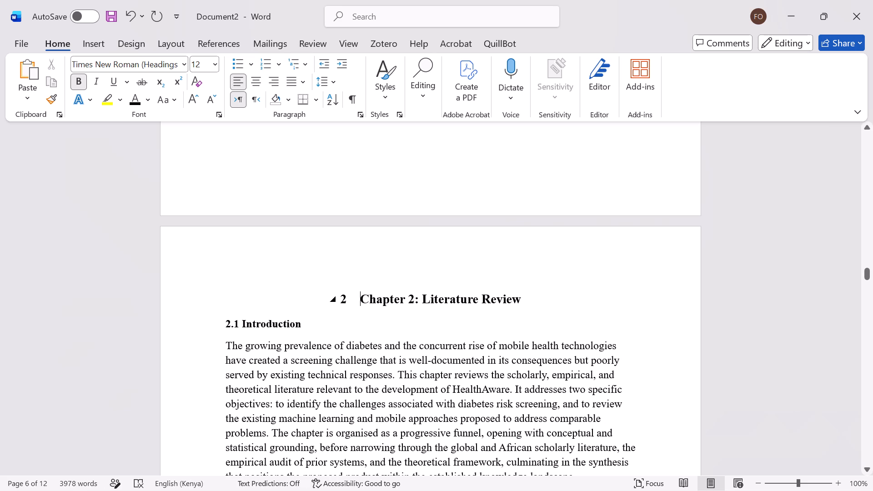
left_click(342, 296)
key("Delete")
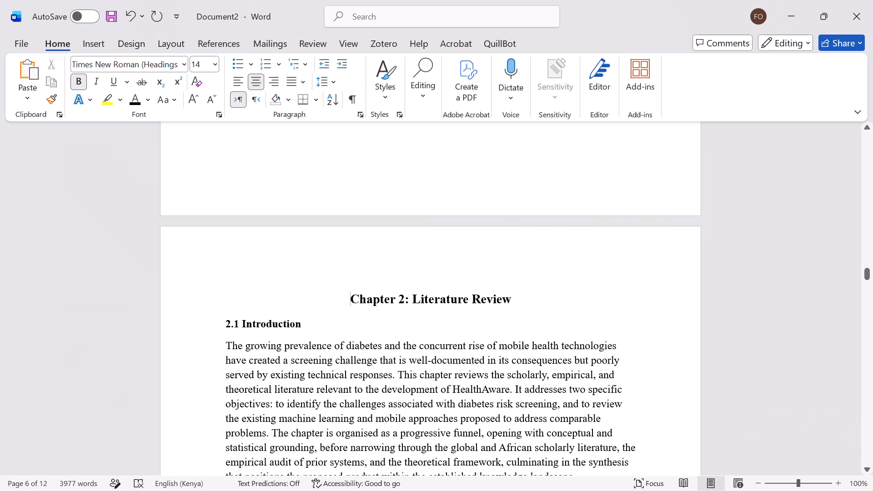
Apply the numbered 1.1 Heading style to the 2.1 Introduction heading and delete its manually typed number 2.1.
left_click_drag(309, 325, 231, 323)
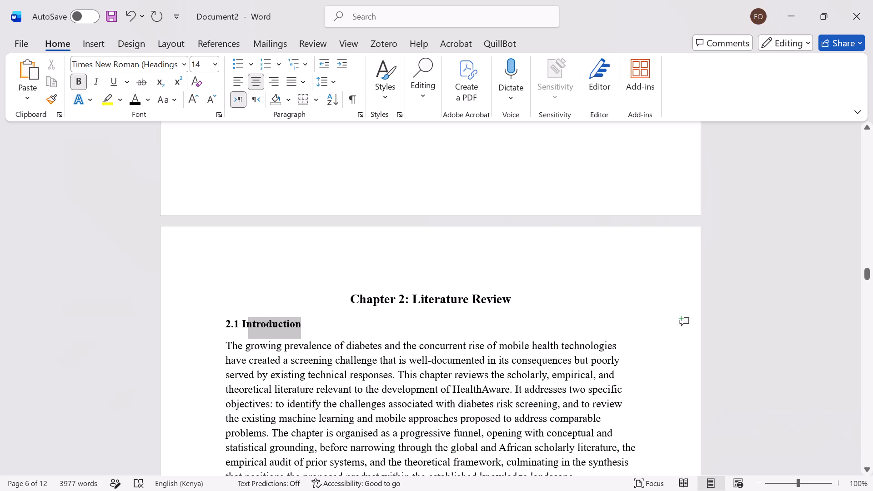
left_click_drag(231, 323, 222, 323)
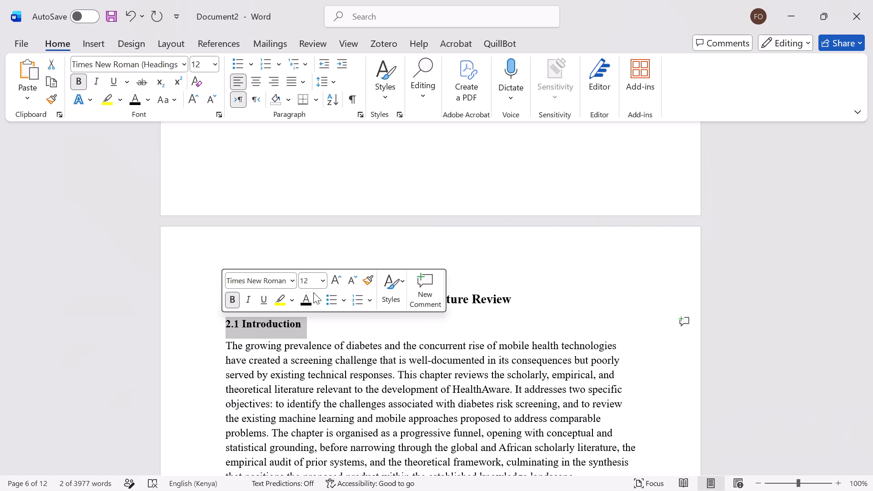
left_click(387, 285)
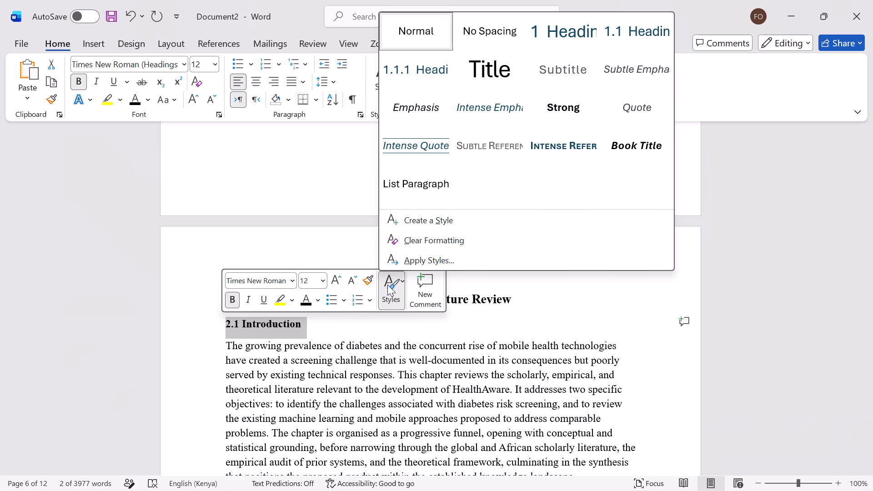
left_click(608, 23)
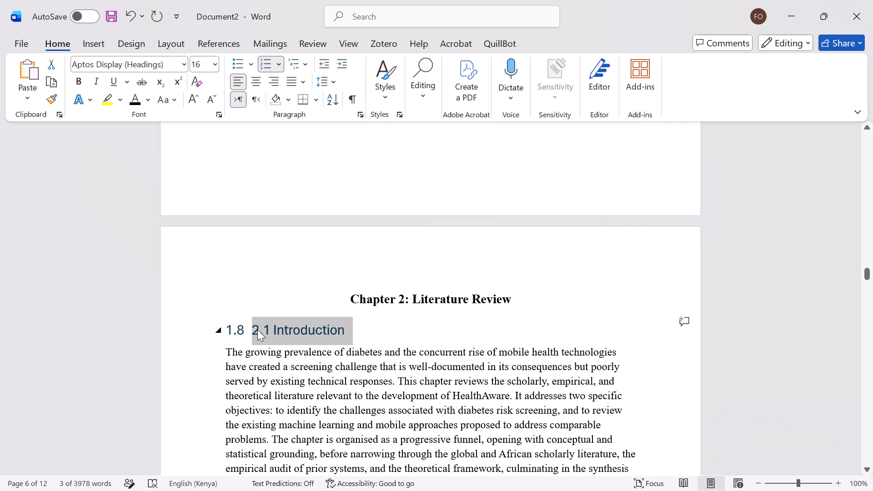
left_click(270, 325)
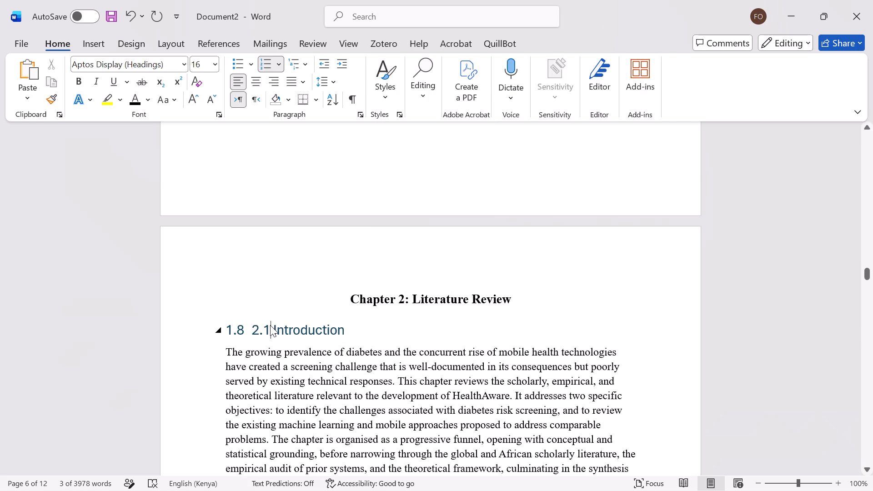
left_click_drag(270, 325, 248, 330)
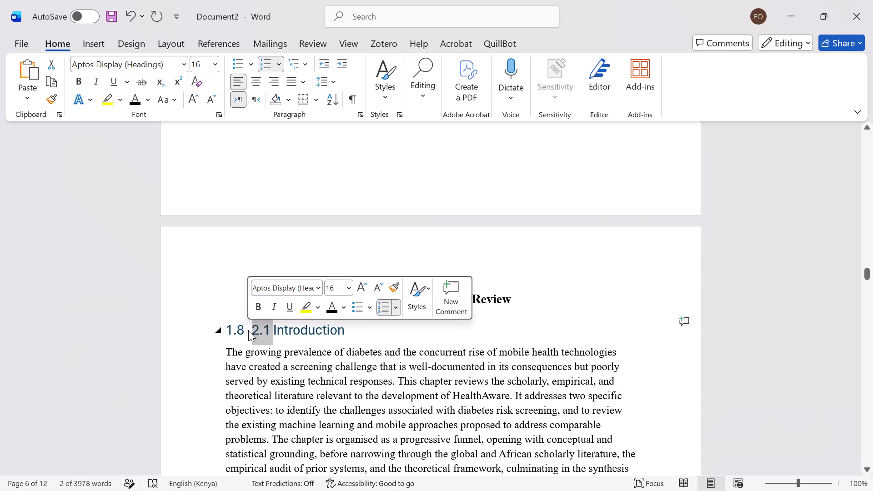
key("Delete")
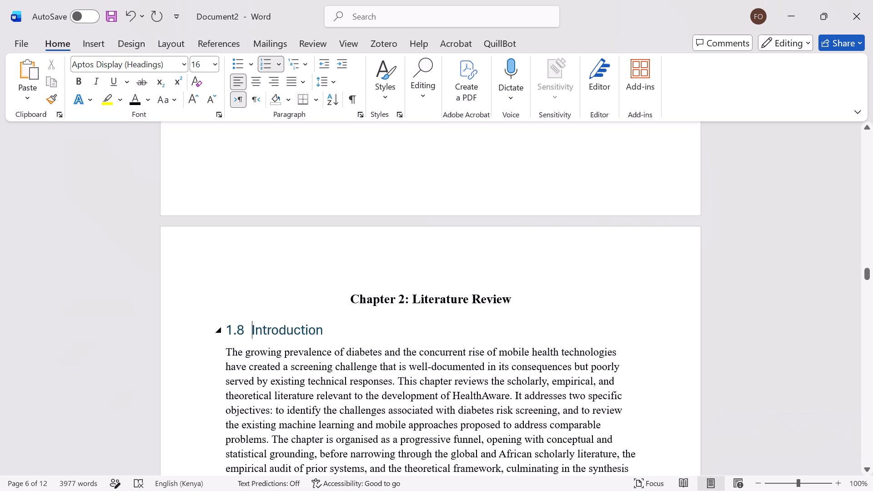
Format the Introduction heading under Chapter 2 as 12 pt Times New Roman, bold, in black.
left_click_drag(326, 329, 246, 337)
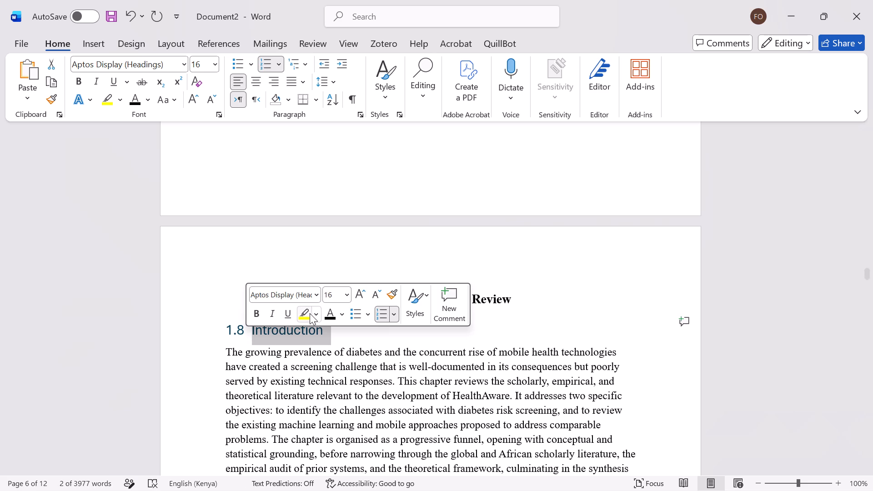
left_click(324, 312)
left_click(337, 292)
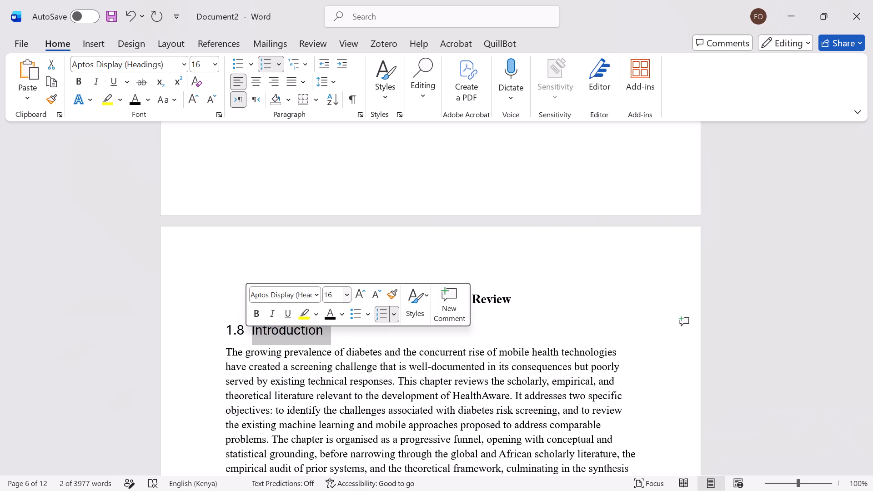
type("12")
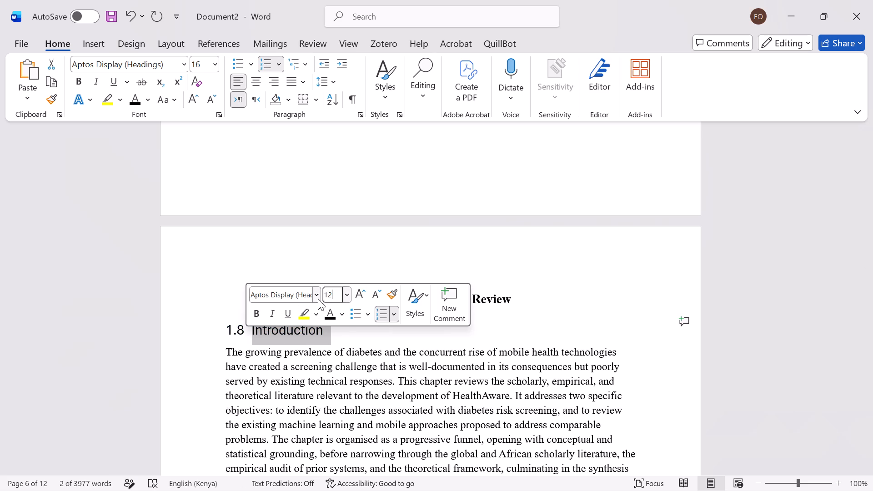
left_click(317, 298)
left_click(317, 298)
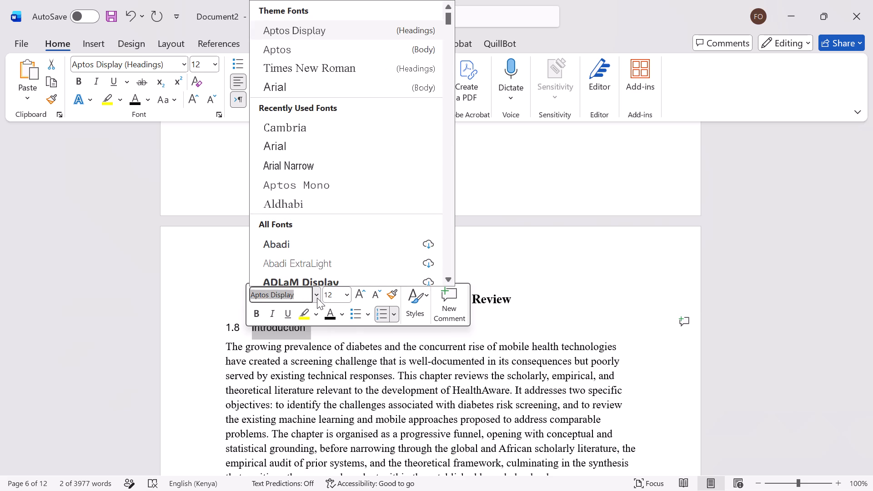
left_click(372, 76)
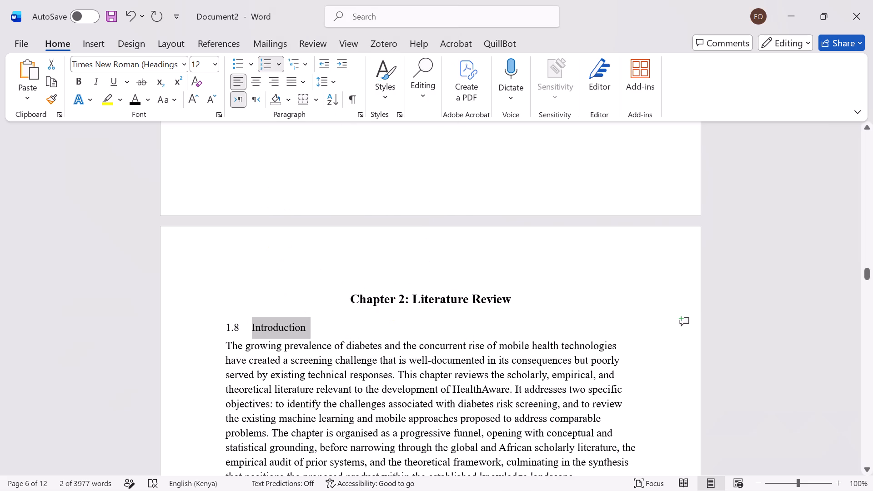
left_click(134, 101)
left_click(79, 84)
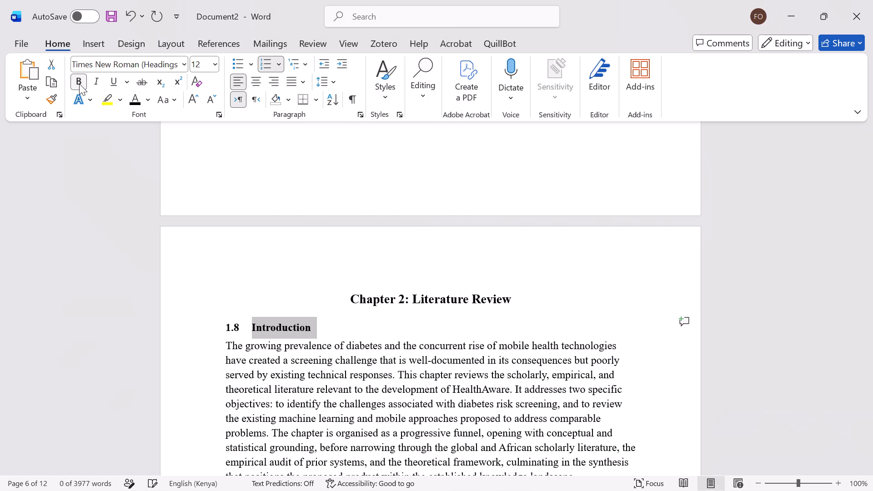
Set the Introduction heading's numbering value to 2.1, continuing from the previous list with advanced values.
left_click(231, 325)
right_click(231, 325)
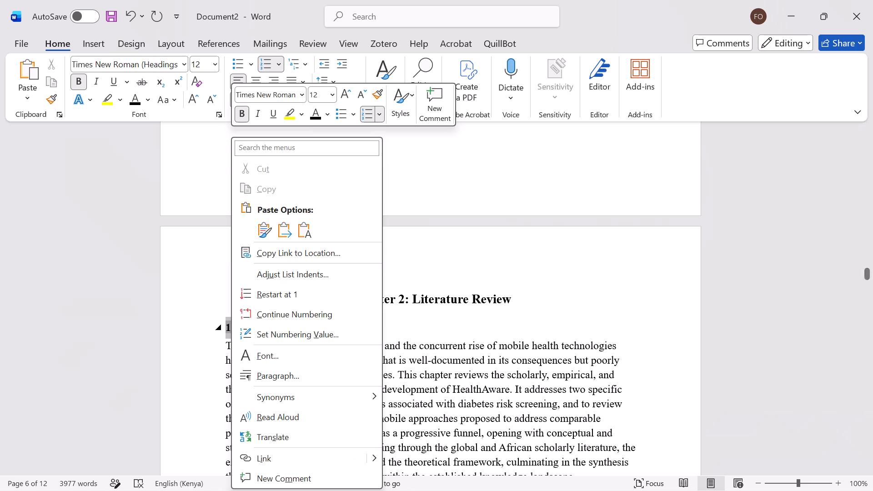
left_click(255, 338)
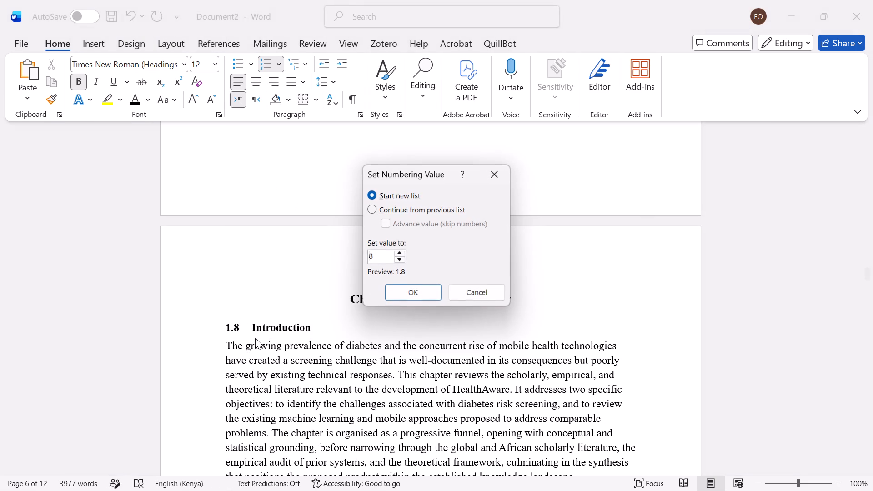
left_click(393, 208)
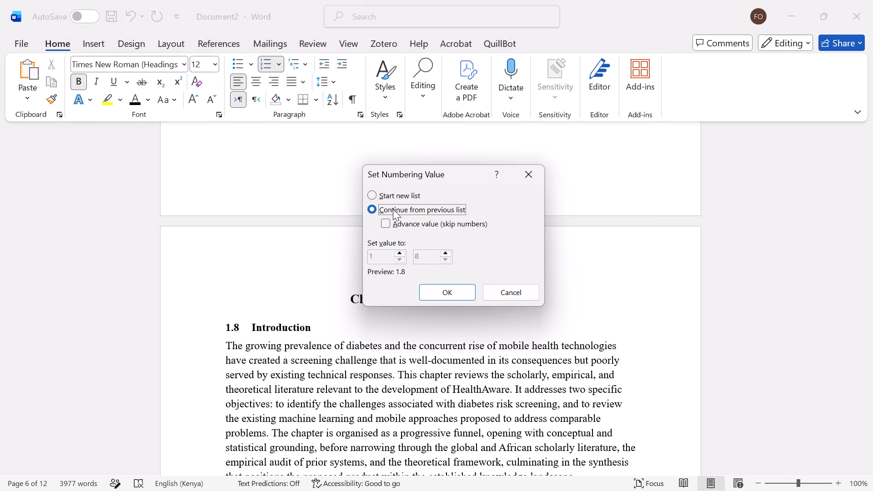
left_click(385, 222)
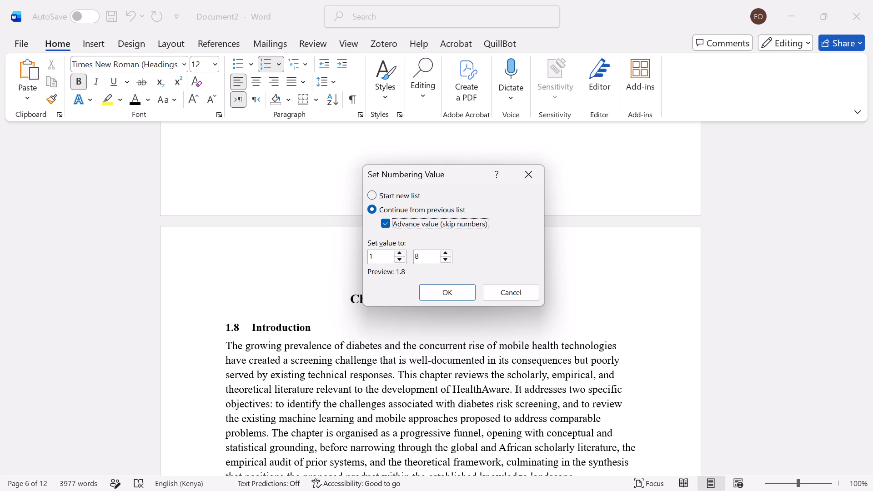
left_click(372, 261)
key("BackSpace")
key("2")
left_click(423, 259)
key("BackSpace")
key("1")
left_click(463, 296)
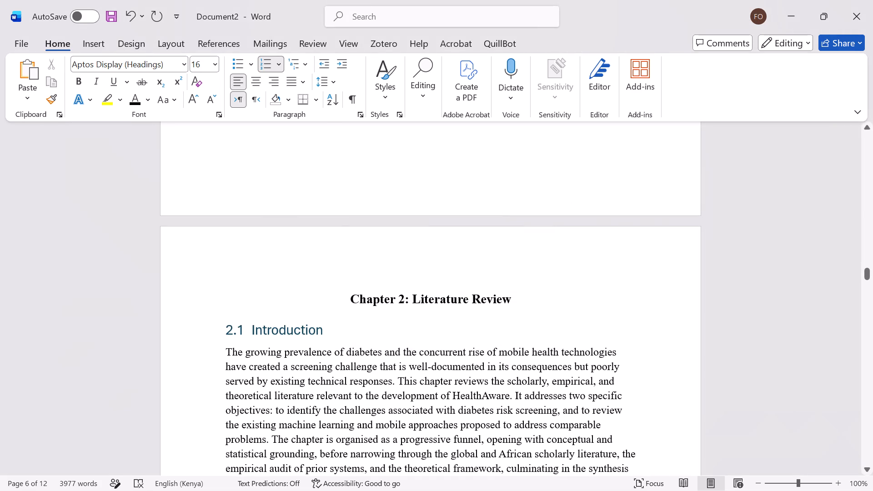
Format the 2.1 Introduction heading as 12 pt Times New Roman, bold, in black, with 1.5 line spacing.
left_click_drag(327, 327, 235, 330)
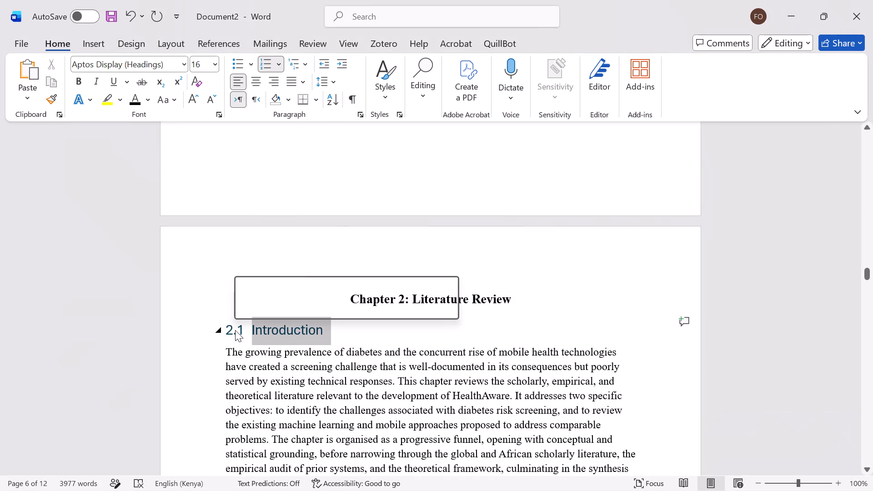
left_click(184, 67)
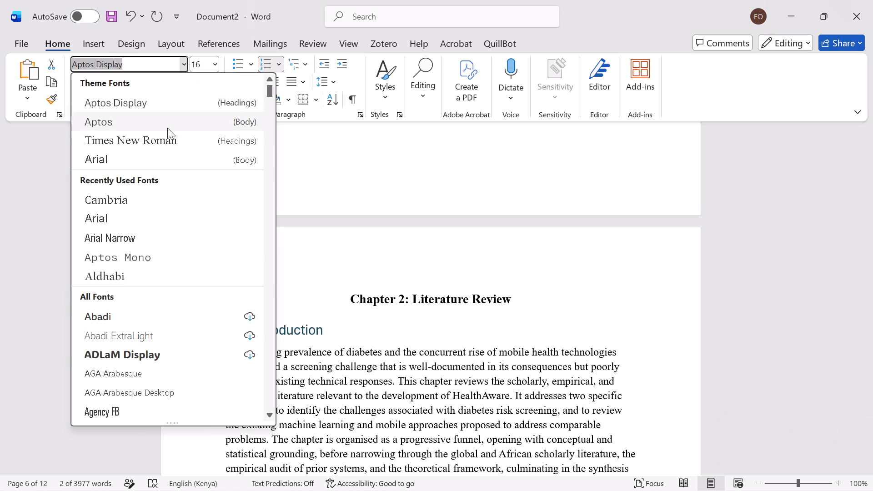
left_click(161, 144)
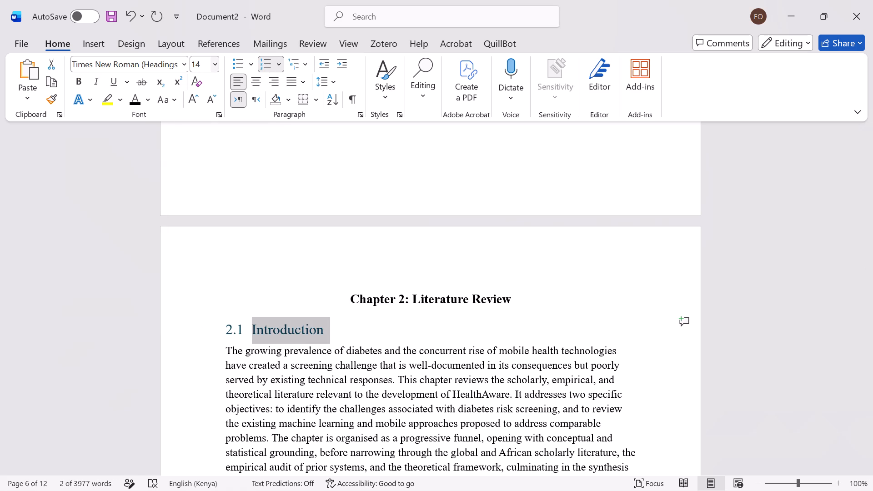
left_click(214, 65)
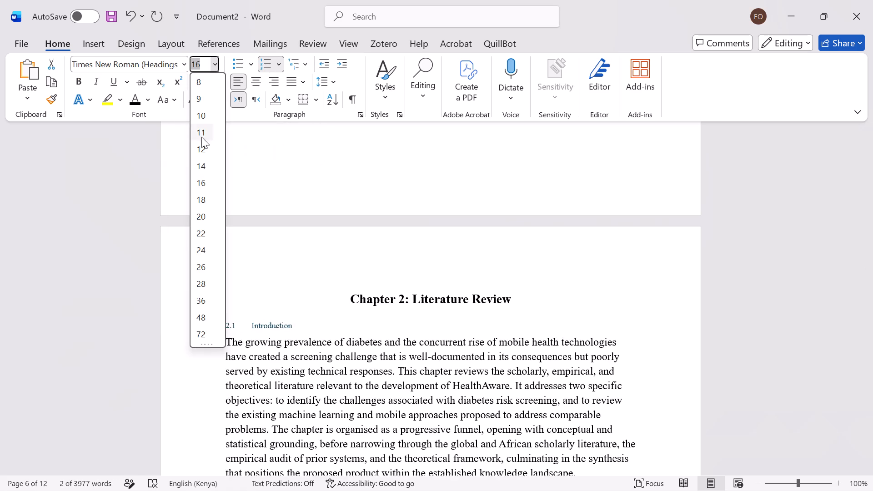
left_click(198, 149)
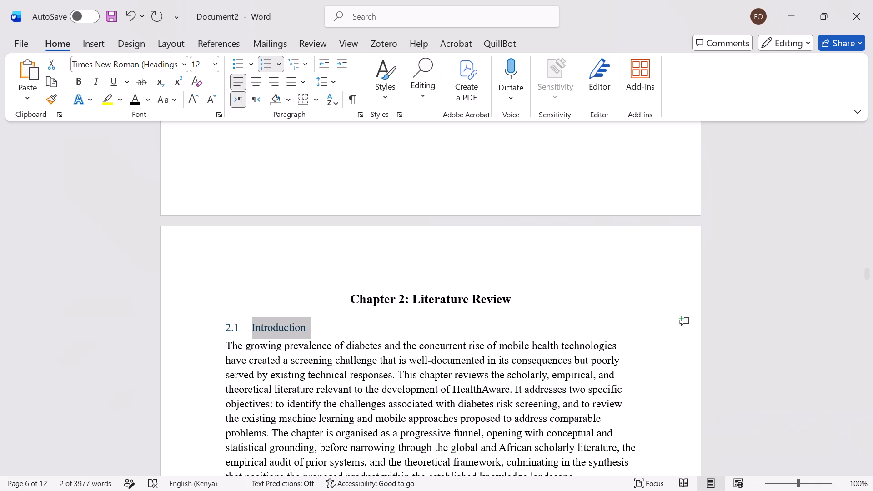
left_click(130, 99)
left_click(83, 85)
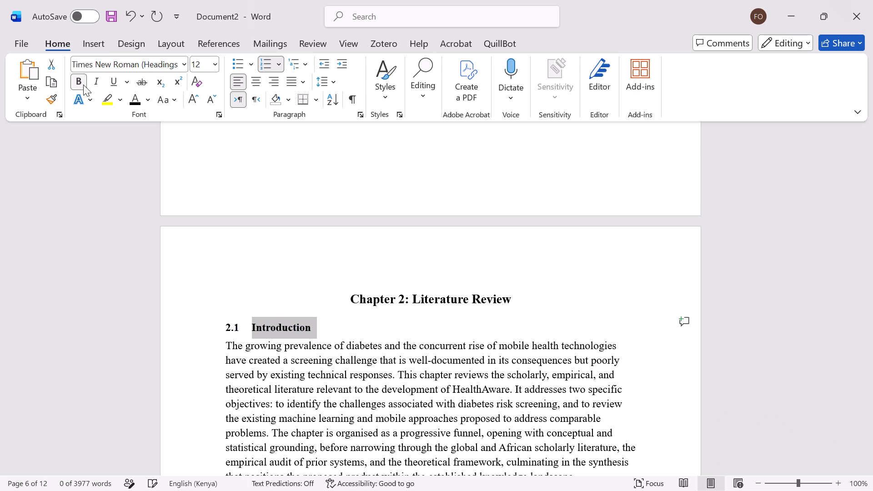
left_click(315, 77)
left_click(327, 137)
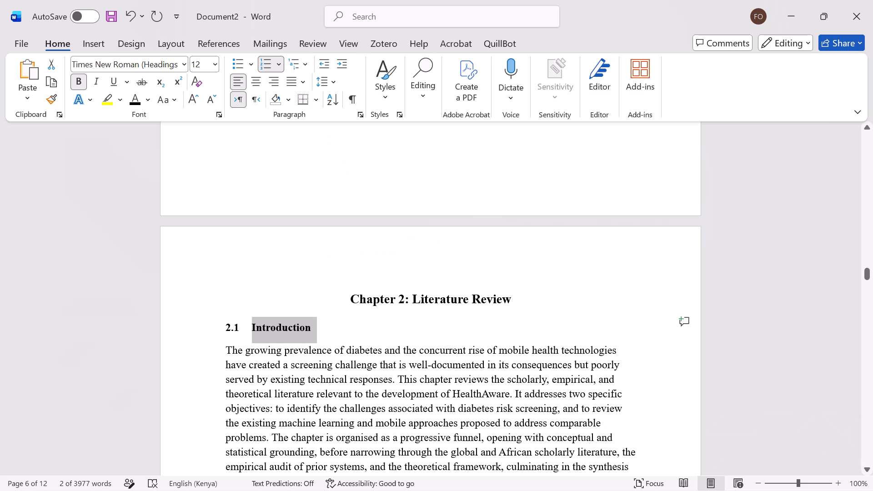
left_click(362, 301)
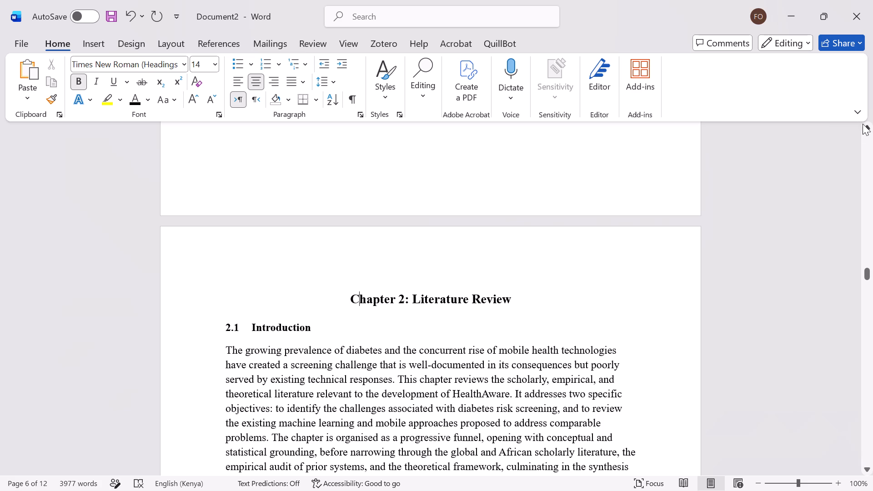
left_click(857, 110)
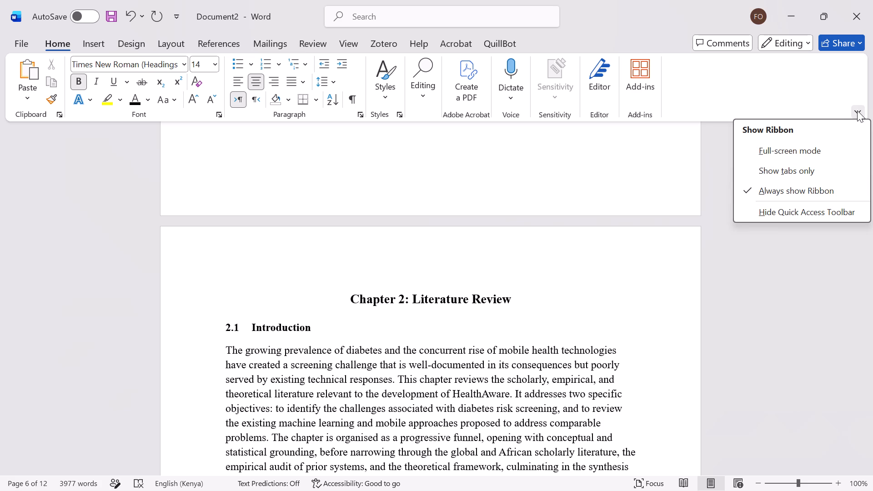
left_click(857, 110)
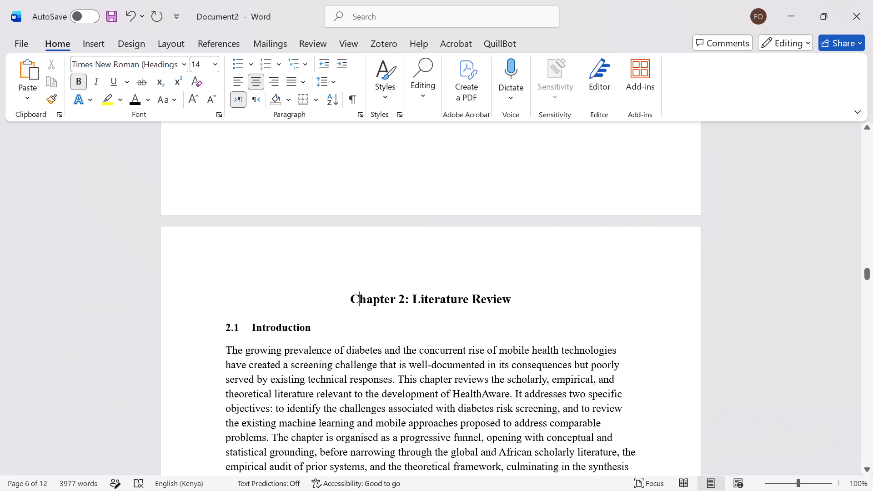
Justify the paragraph under the 2.1 Introduction heading and set its line spacing to 1.5.
scroll(271, 336, "down", 1)
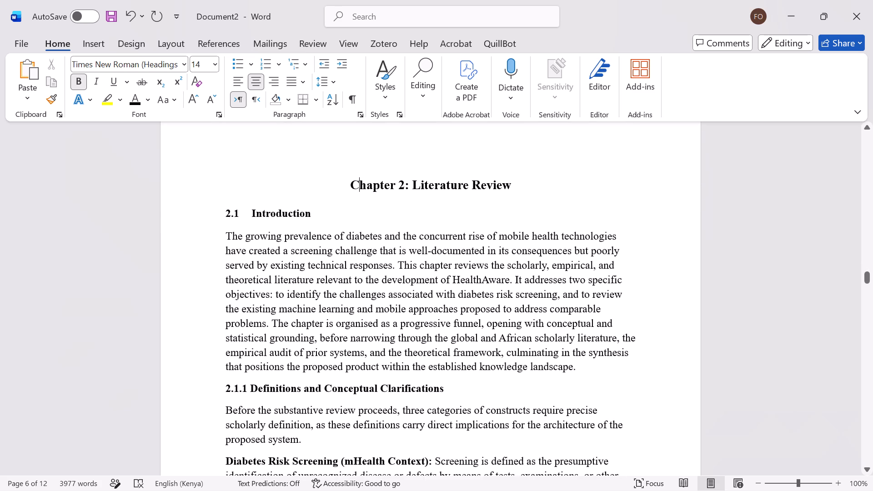
left_click_drag(224, 231, 436, 331)
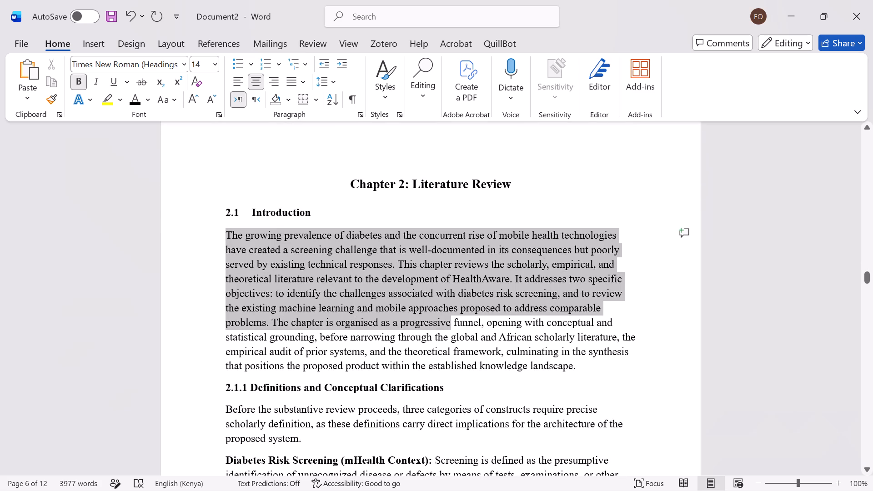
left_click_drag(436, 331, 576, 365)
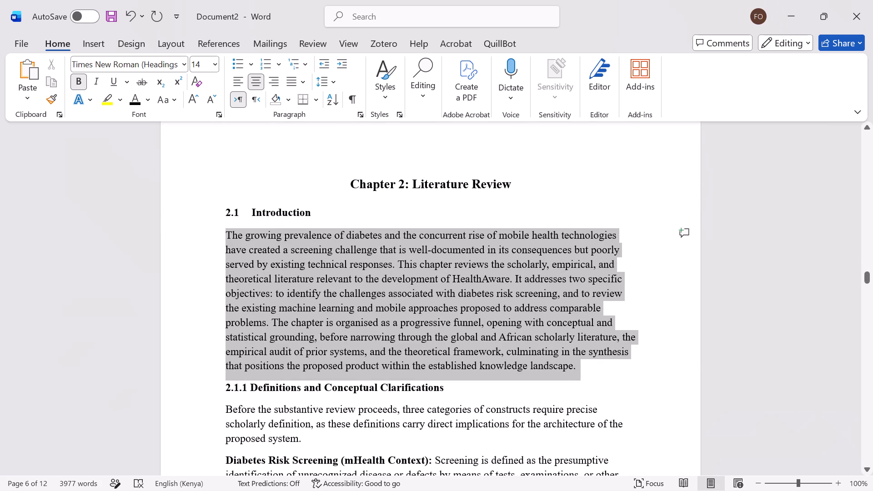
left_click_drag(576, 365, 577, 365)
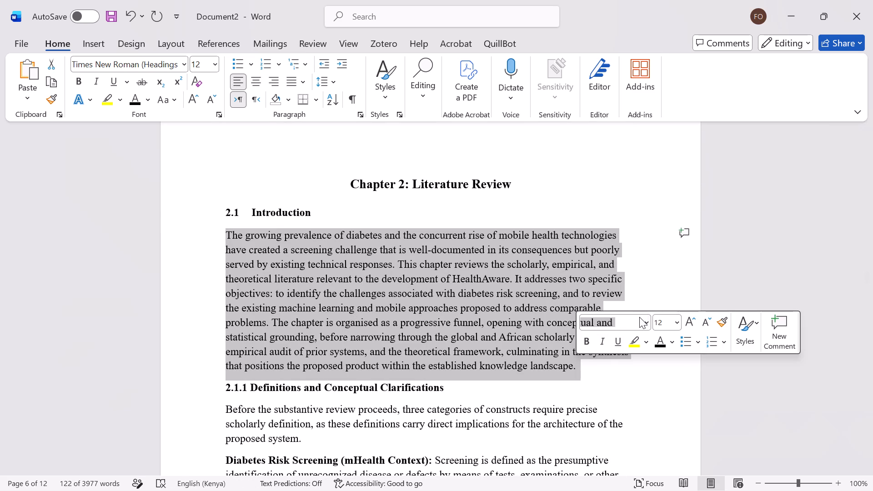
left_click(291, 76)
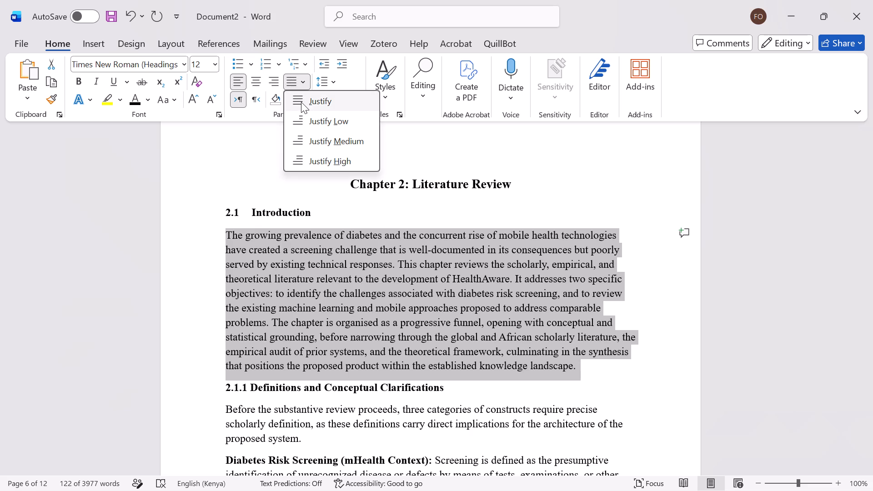
left_click(301, 102)
left_click(325, 79)
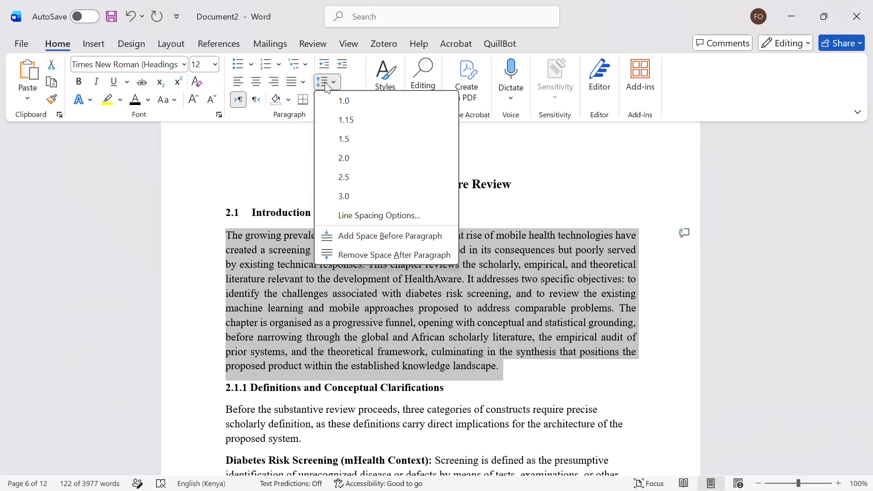
left_click(331, 137)
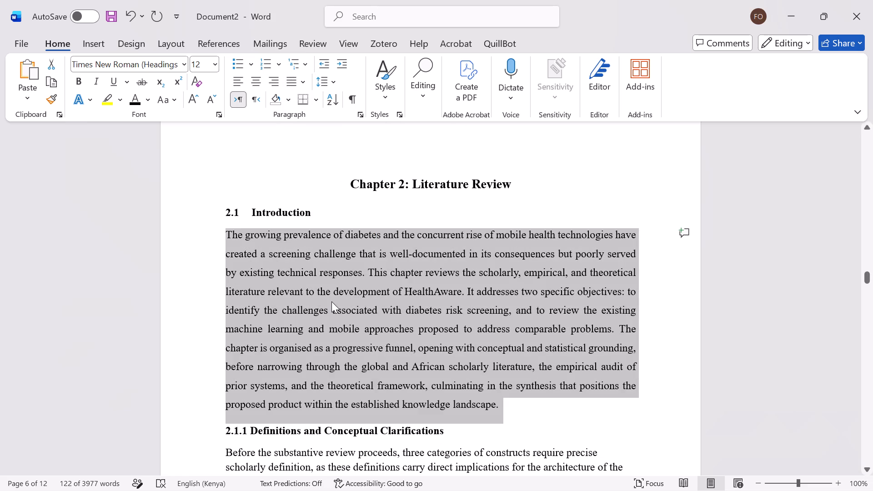
left_click(331, 301)
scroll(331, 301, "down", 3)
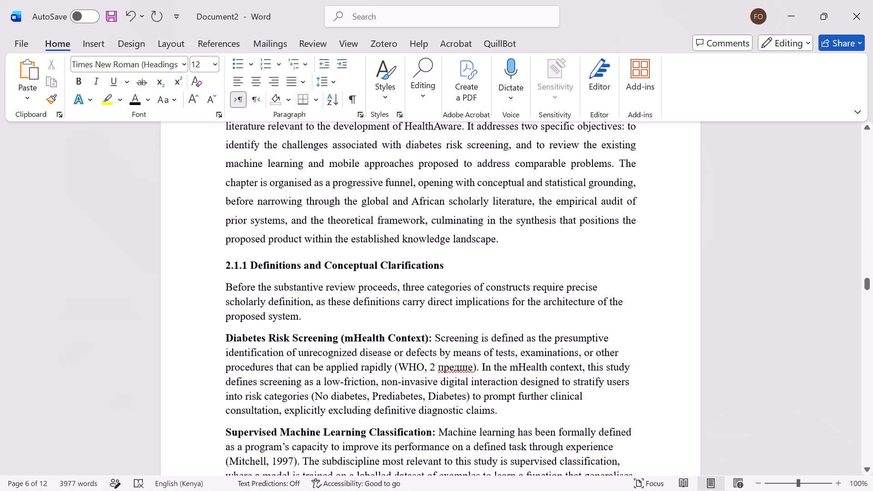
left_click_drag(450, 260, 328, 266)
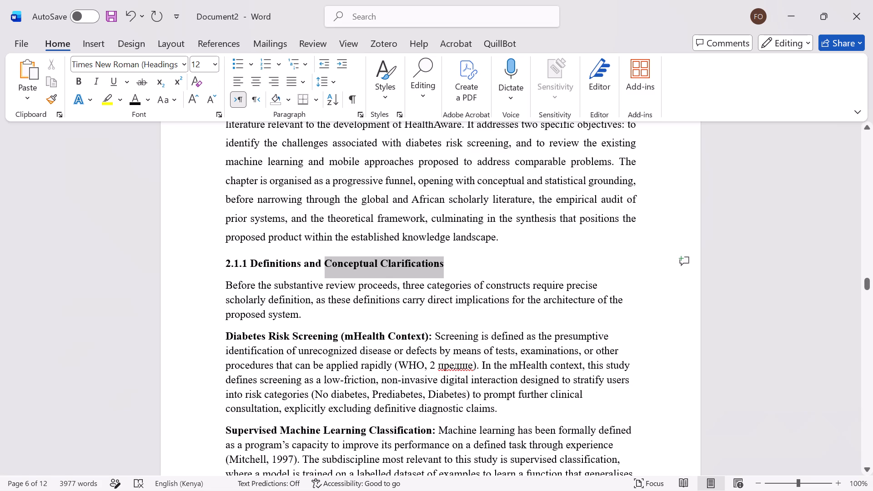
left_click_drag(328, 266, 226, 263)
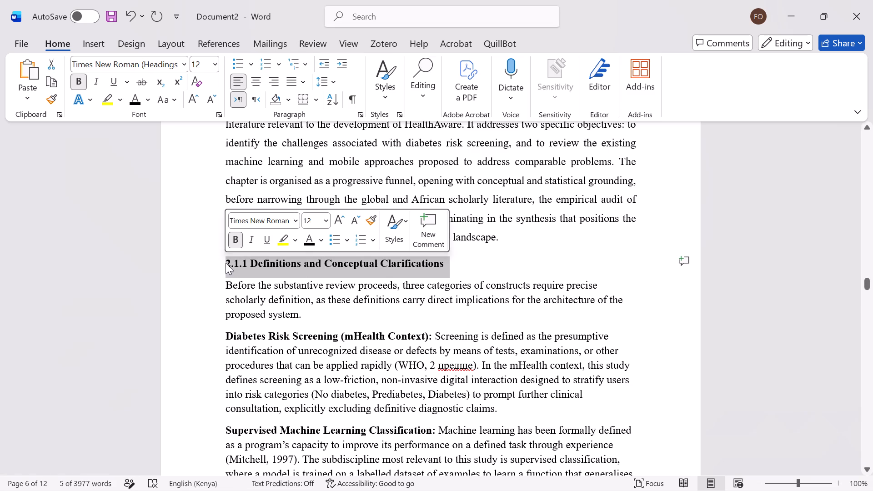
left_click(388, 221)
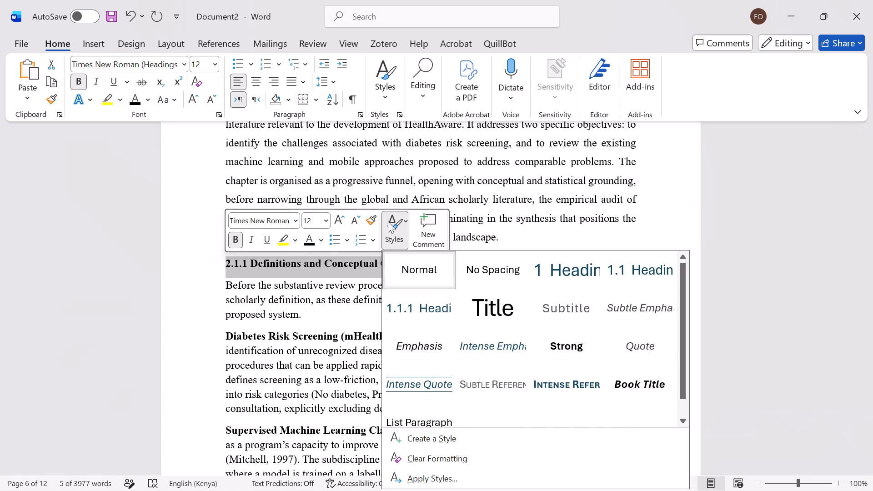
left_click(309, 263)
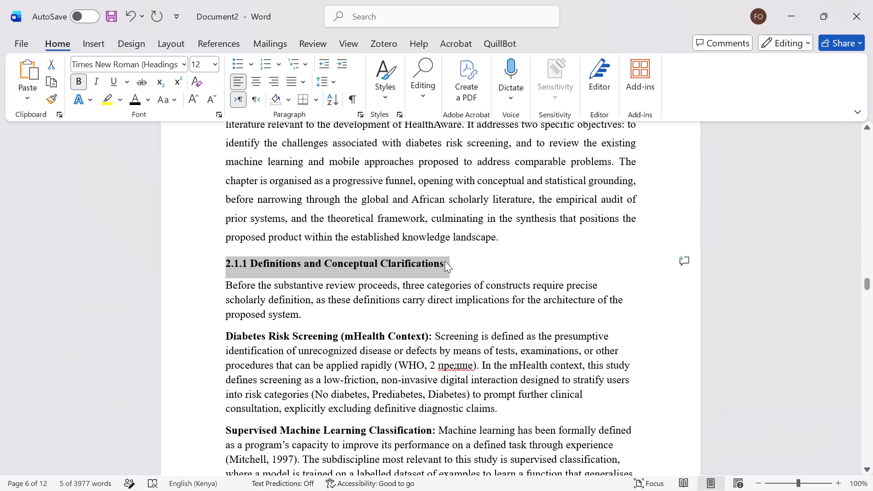
Select the heading text Definitions and Conceptual Clarifications, leaving out its manually typed number 2.1.1.
left_click(446, 261)
left_click_drag(446, 261, 258, 270)
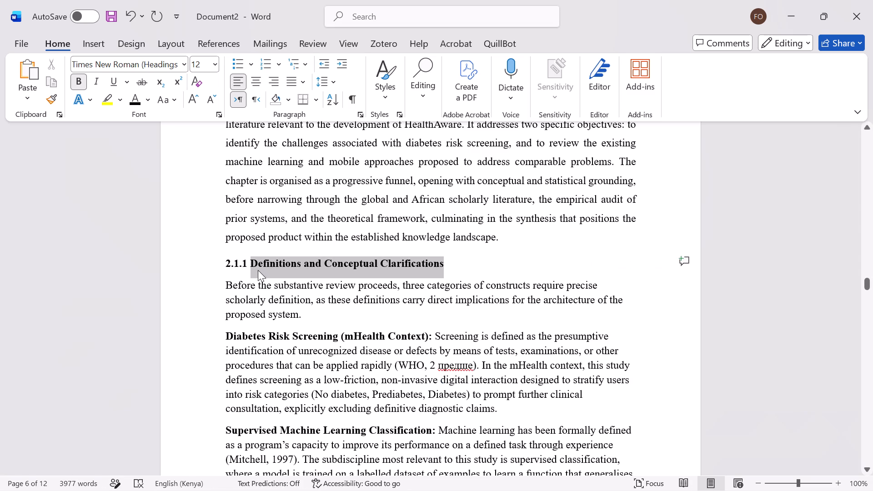
left_click_drag(258, 270, 253, 269)
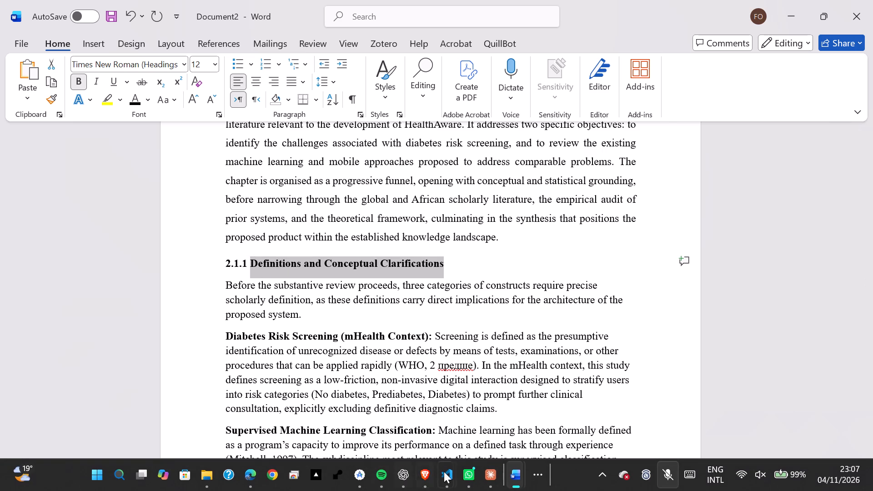
left_click(491, 480)
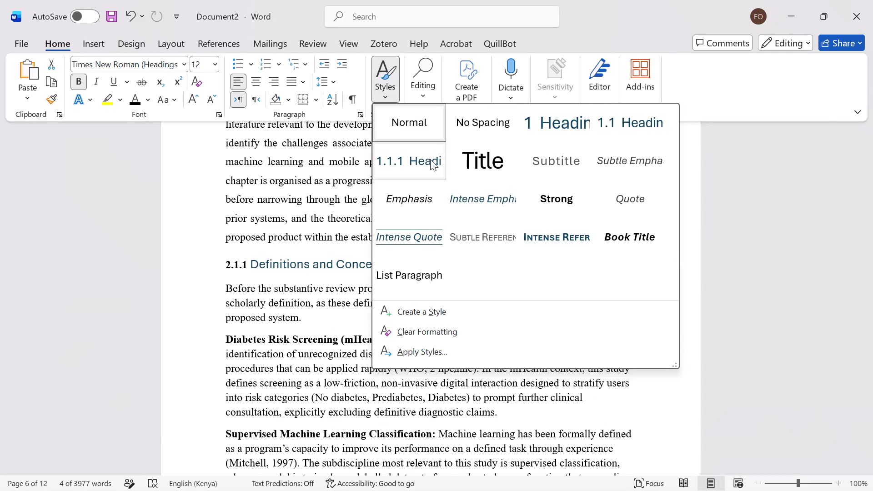
left_click(430, 159)
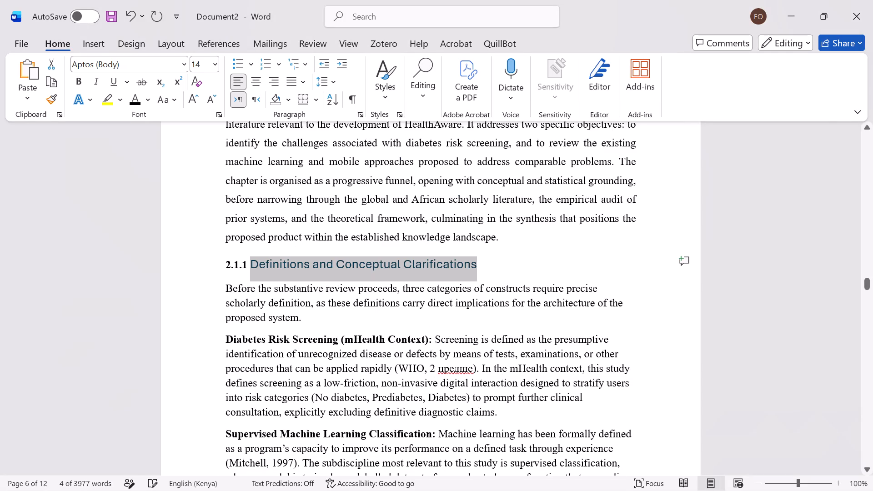
left_click(134, 95)
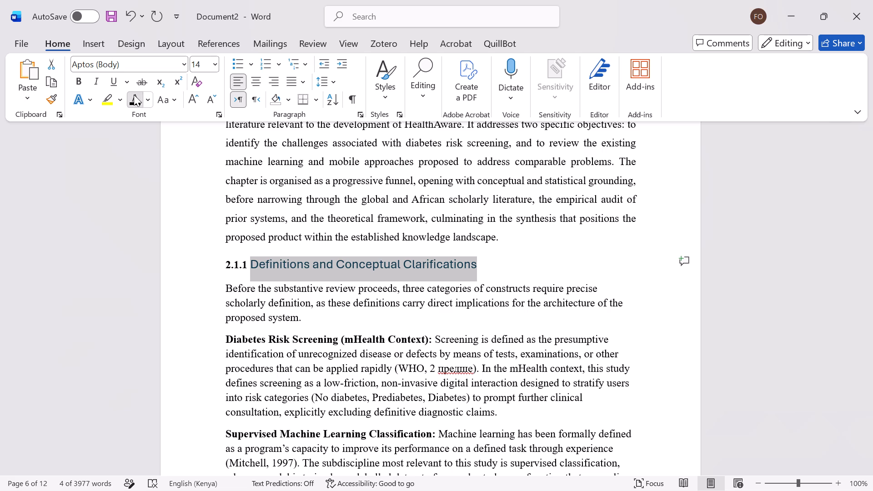
left_click(200, 60)
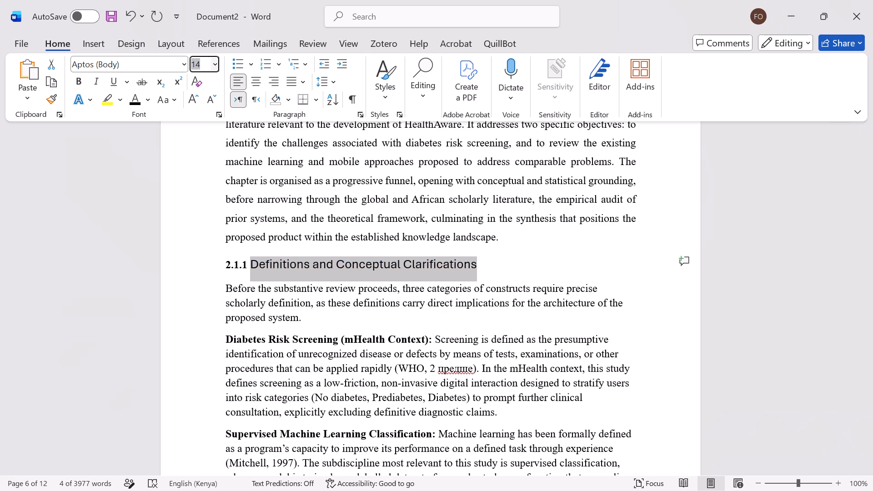
type("12")
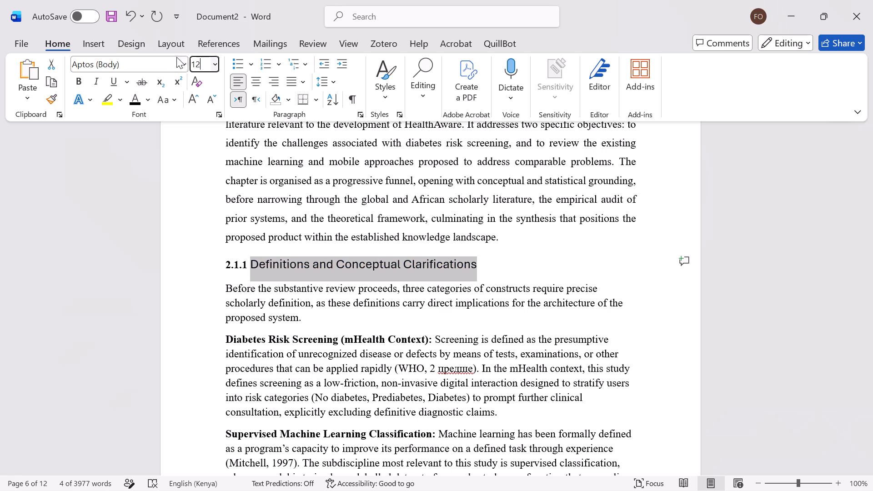
left_click(180, 60)
left_click(184, 65)
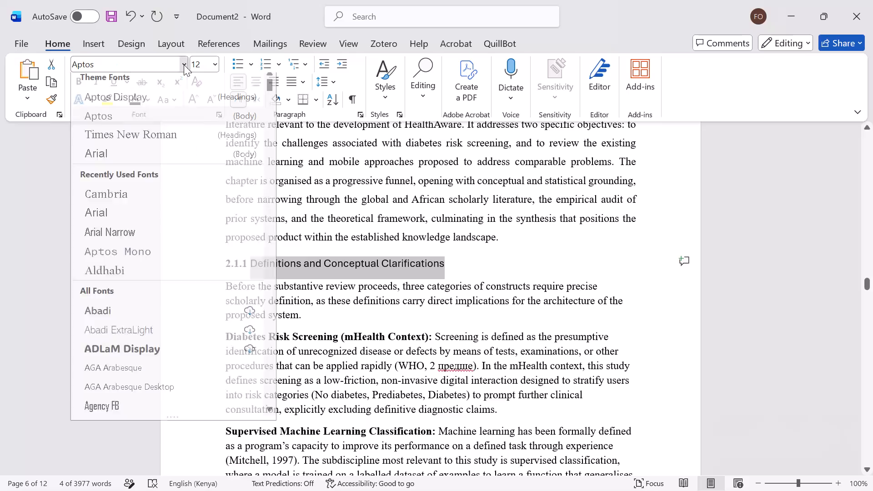
left_click(148, 136)
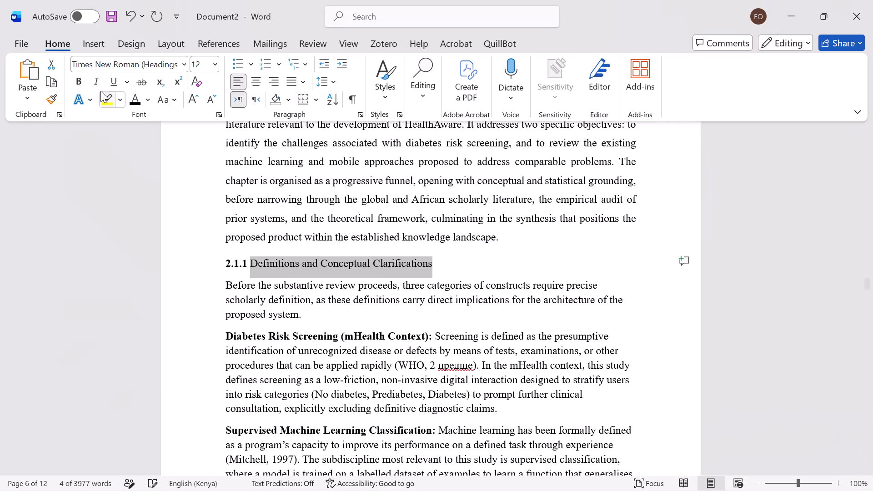
left_click(78, 82)
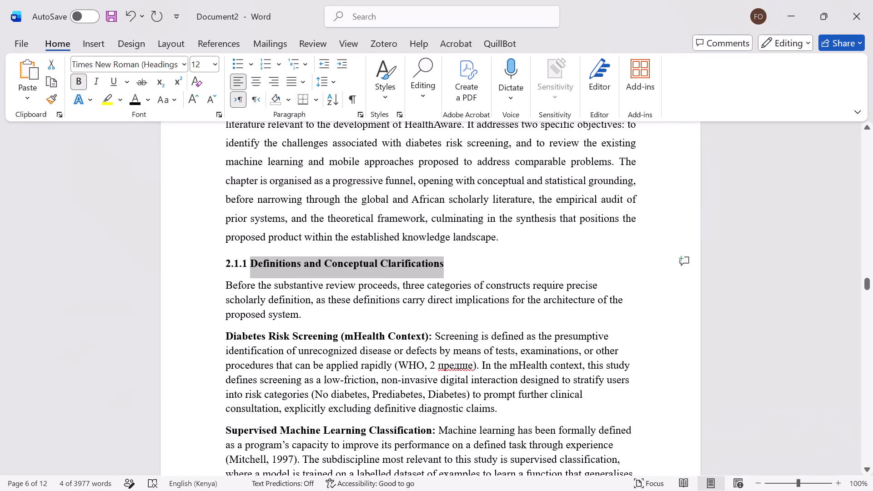
Apply the numbered 1.1.1 Heading style to the whole 2.1.1 Definitions and Conceptual Clarifications heading, including its typed number.
scroll(279, 215, "up", 1)
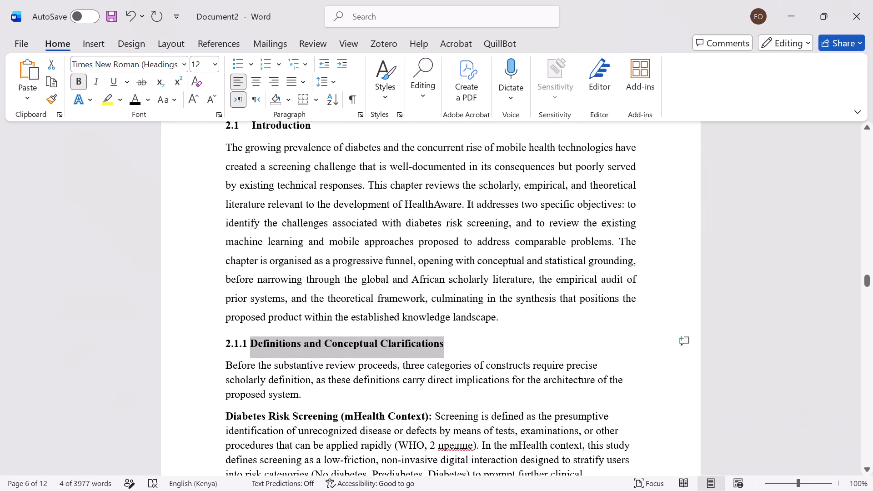
left_click(235, 341)
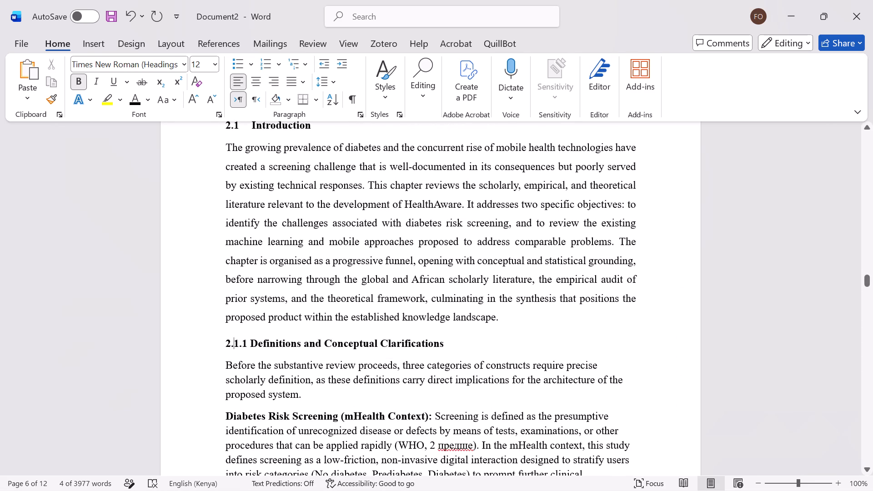
left_click(235, 341)
left_click(249, 341)
left_click_drag(249, 341, 241, 341)
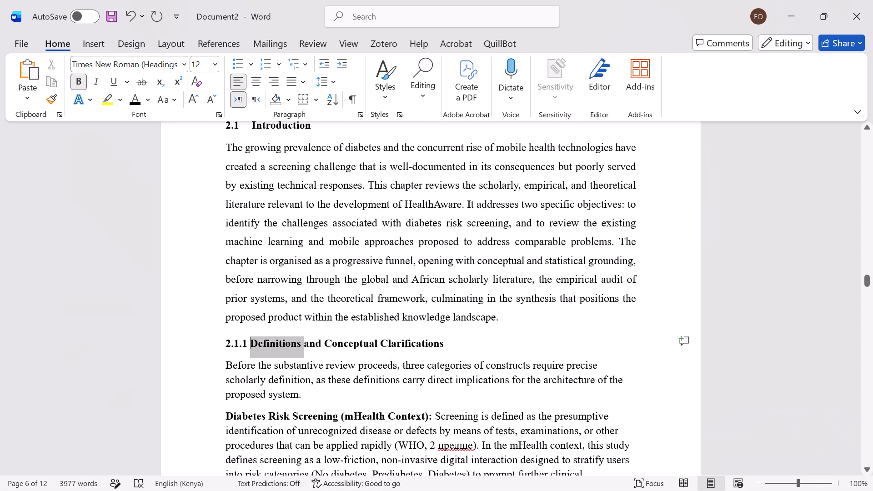
left_click_drag(241, 341, 224, 341)
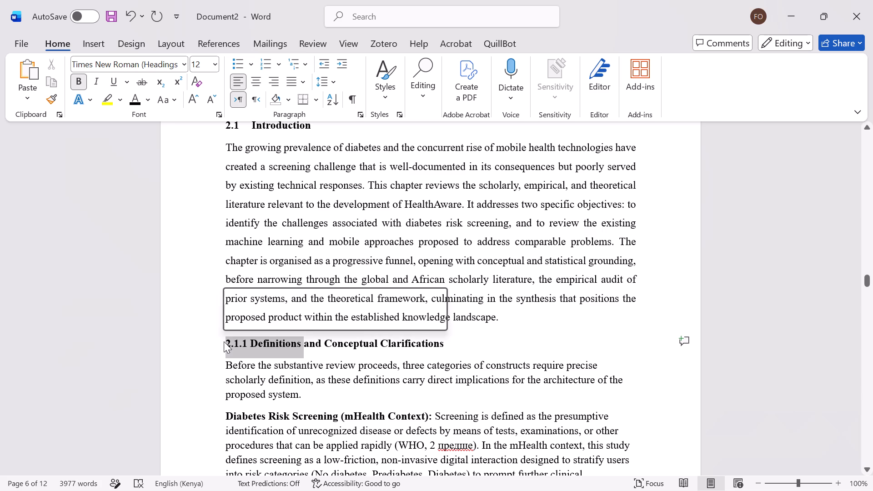
left_click(293, 349)
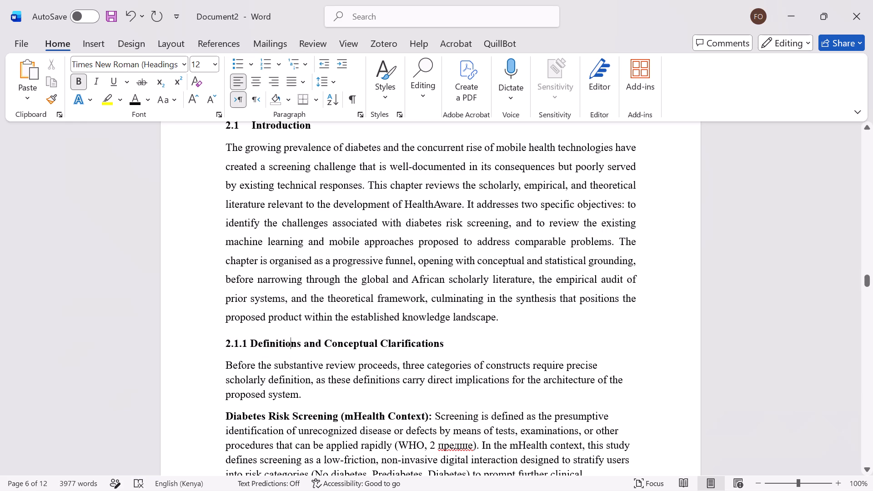
left_click_drag(449, 344, 222, 346)
left_click(384, 84)
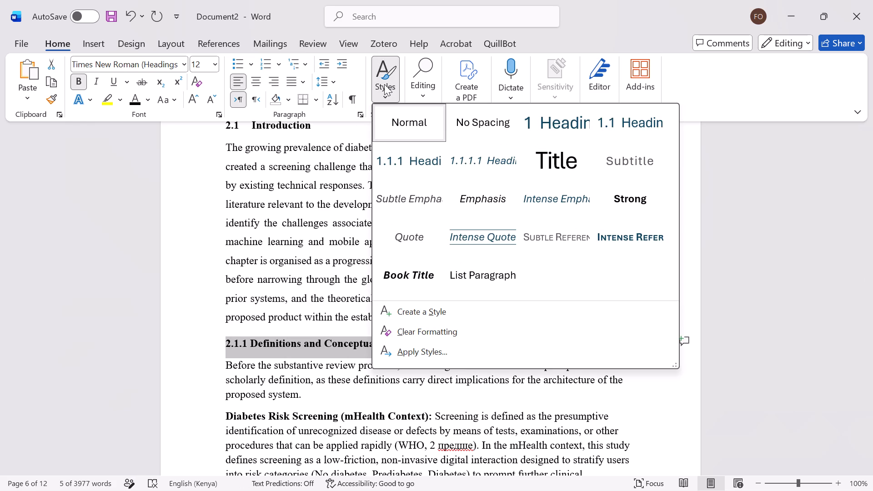
left_click(394, 163)
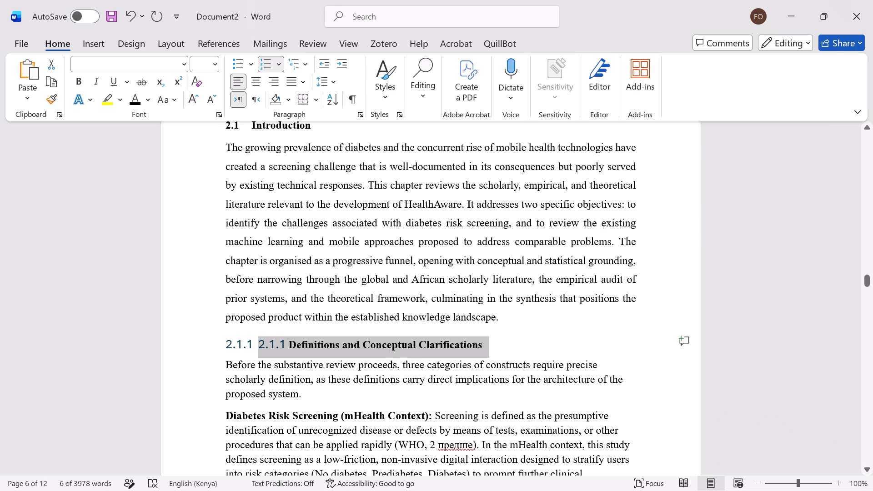
Delete the duplicate typed number 2.1.1 from the Definitions and Conceptual Clarifications heading, keeping its automatic number.
left_click(286, 341)
left_click_drag(286, 341, 263, 341)
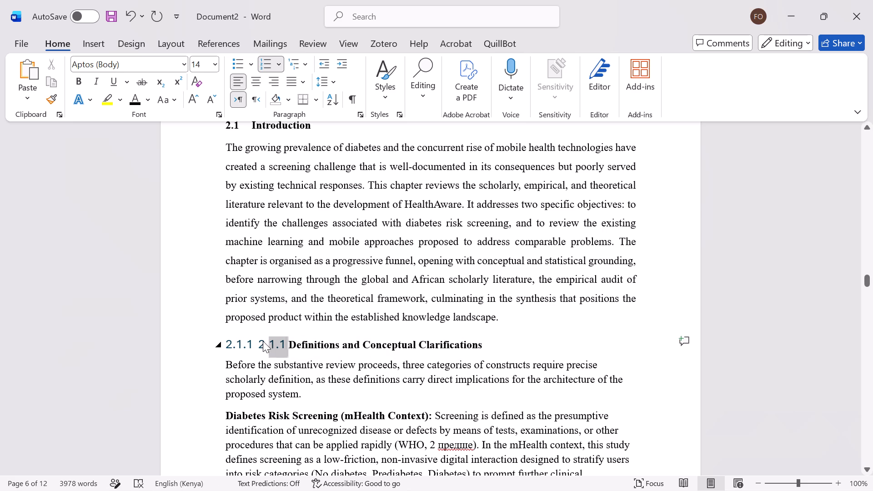
left_click_drag(263, 341, 256, 341)
key("Delete")
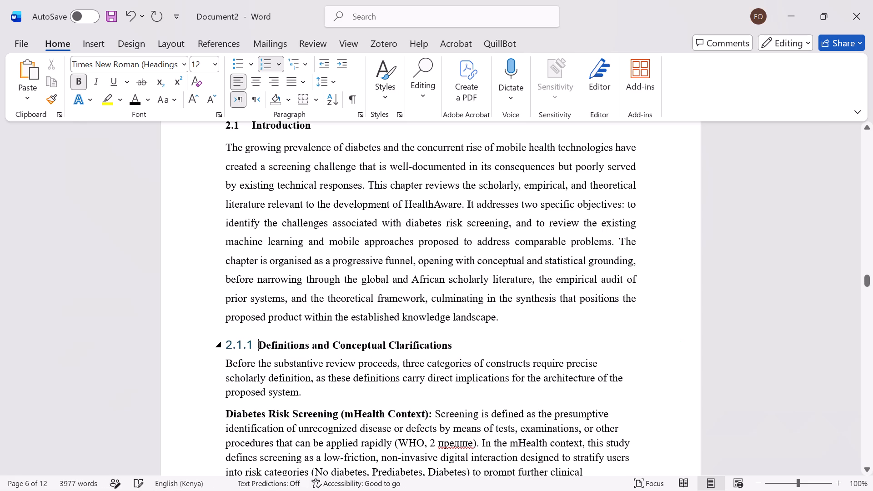
Format the Definitions and Conceptual Clarifications heading, including its automatic number, as black and bold, with 1.5 line spacing and justified alignment.
left_click_drag(455, 343, 242, 352)
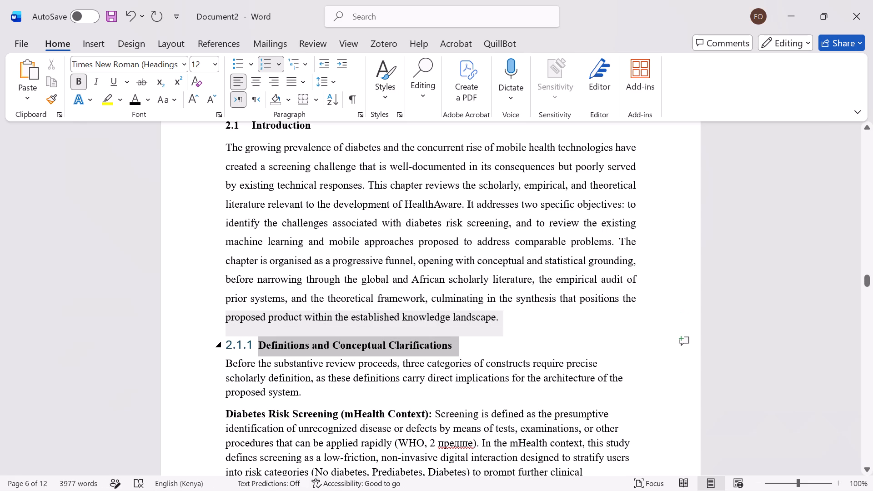
left_click_drag(242, 352, 260, 346)
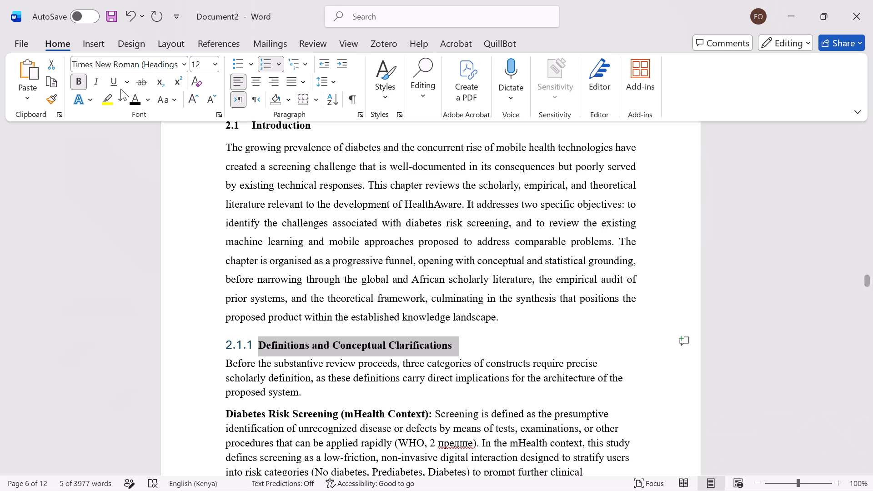
left_click(135, 95)
left_click(135, 95)
left_click(80, 83)
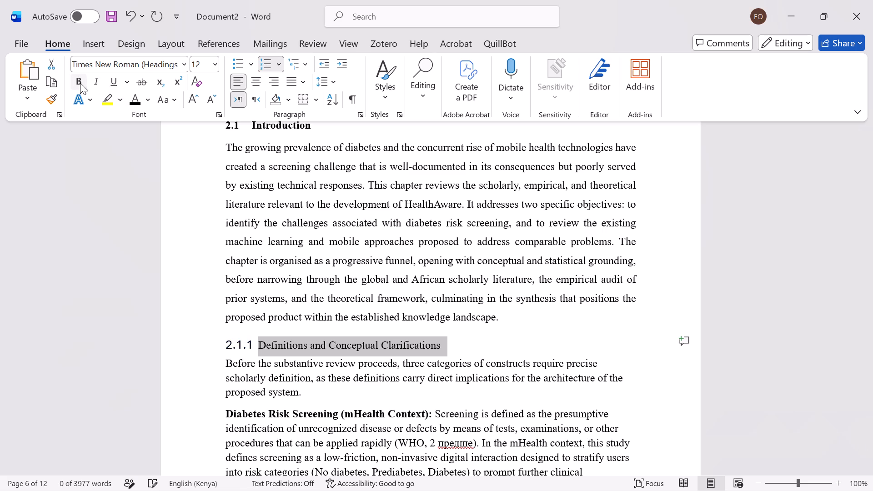
left_click(80, 83)
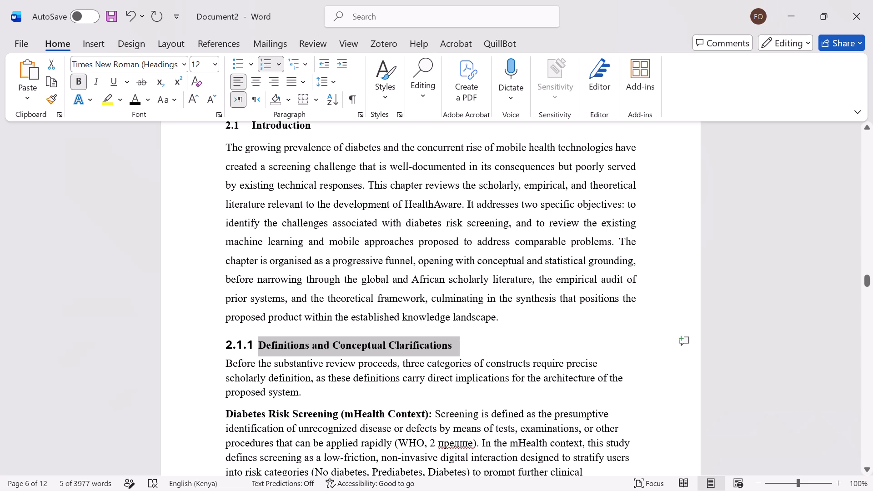
left_click(319, 78)
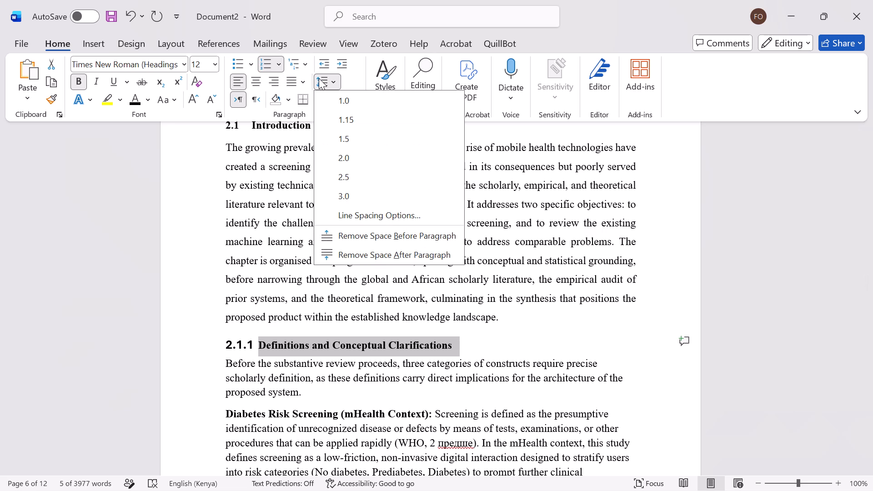
left_click(327, 135)
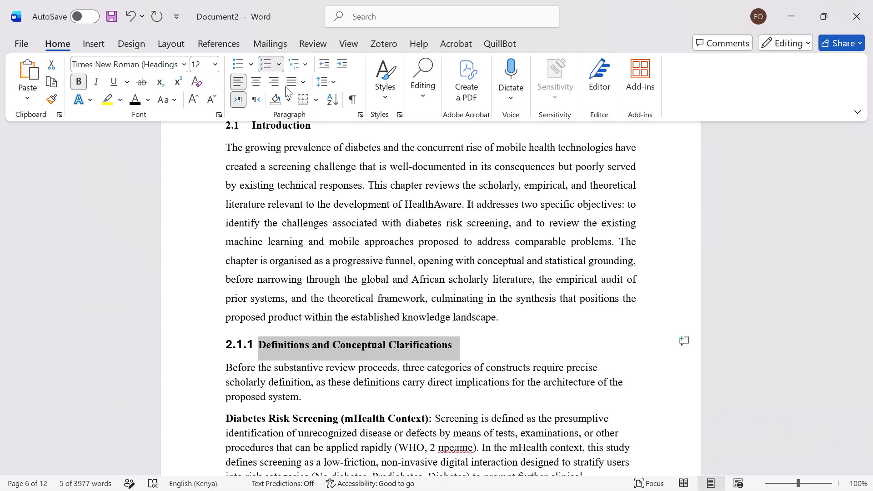
left_click(289, 83)
left_click(295, 95)
Set the automatic number 2.1.1 of the Definitions and Conceptual Clarifications heading to 12 pt Times New Roman.
scroll(328, 332, "up", 1)
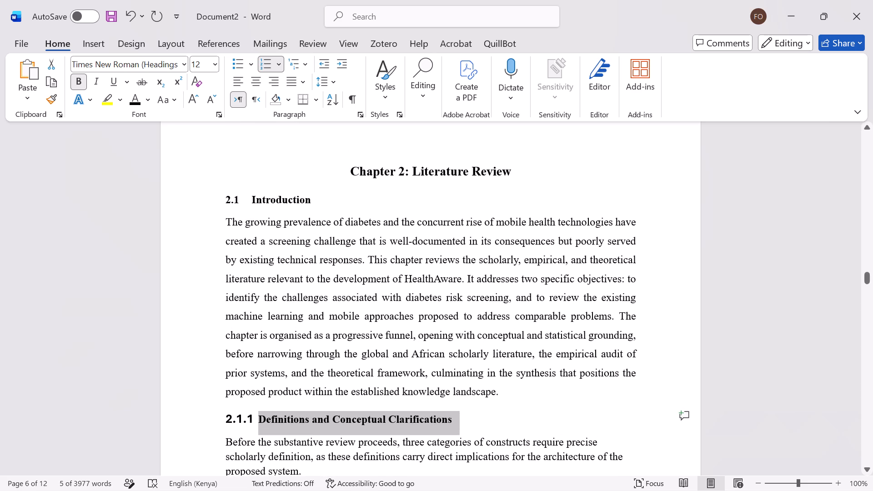
left_click(248, 418)
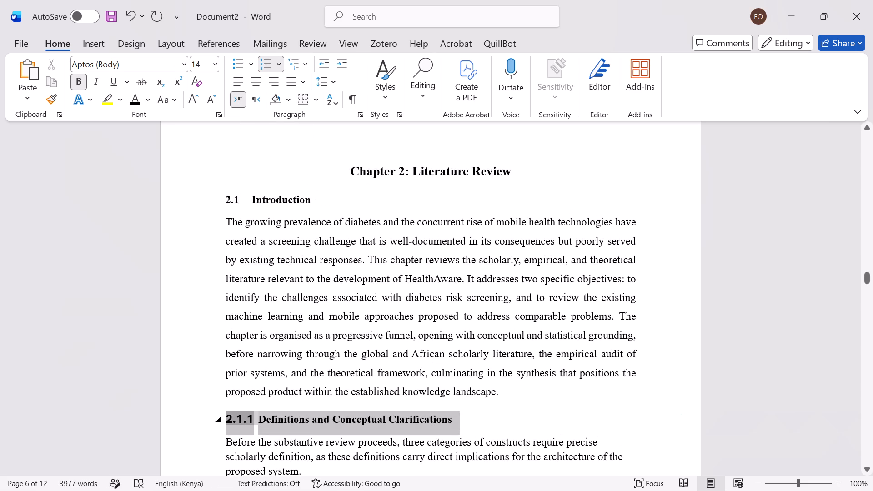
left_click(183, 67)
left_click(171, 138)
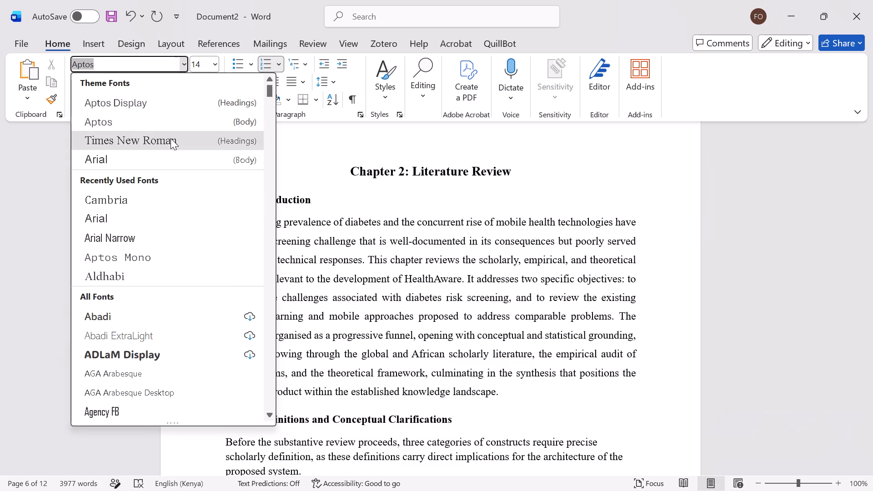
left_click(203, 67)
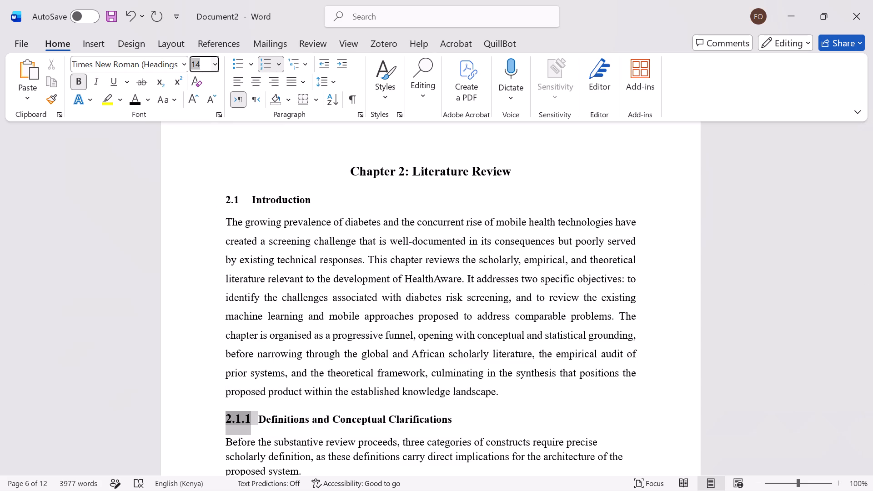
type("12")
left_click(188, 149)
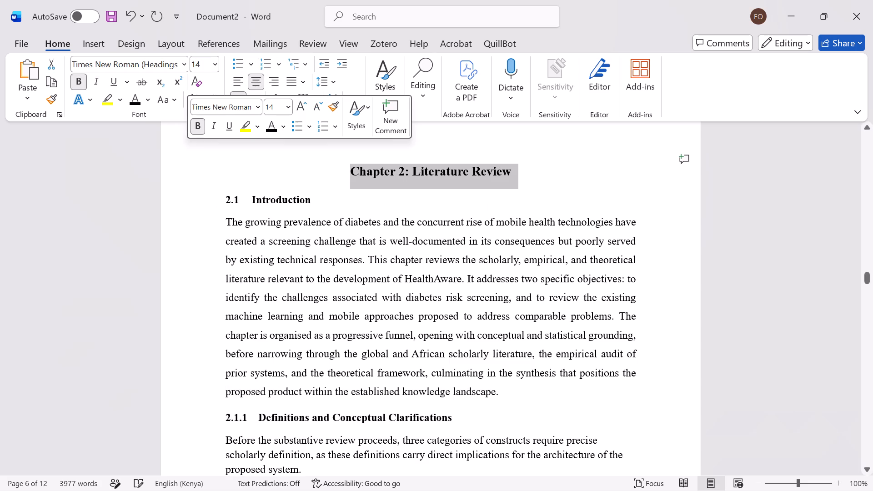
left_click(239, 326)
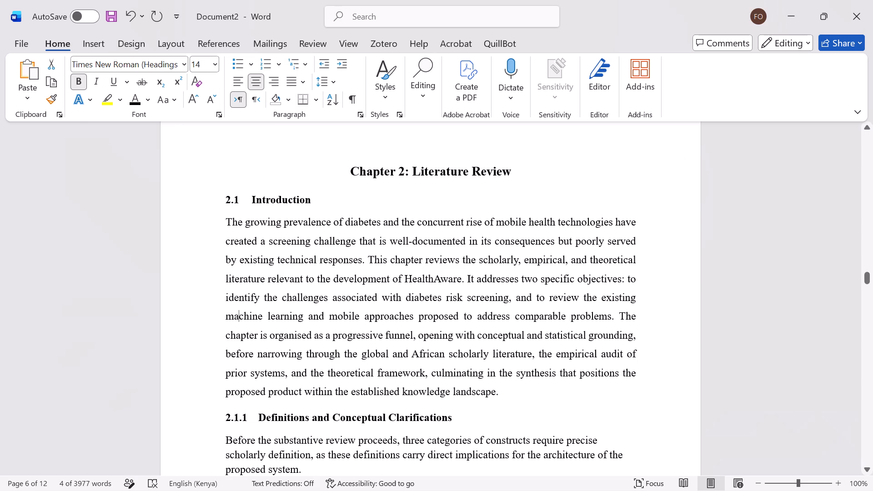
Justify the introductory paragraph under heading 2.1.1, starting Before the substantive review proceeds, and set its line spacing to 1.5.
scroll(239, 326, "down", 2)
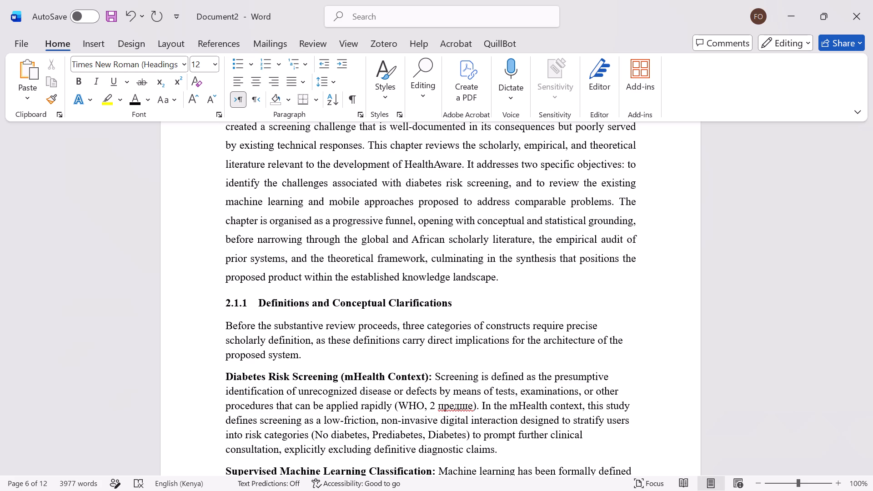
scroll(274, 312, "down", 1)
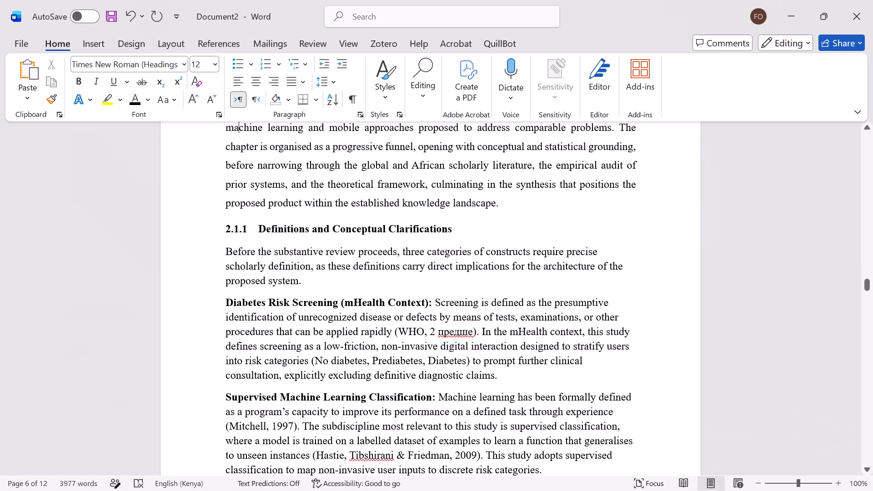
left_click_drag(222, 251, 320, 282)
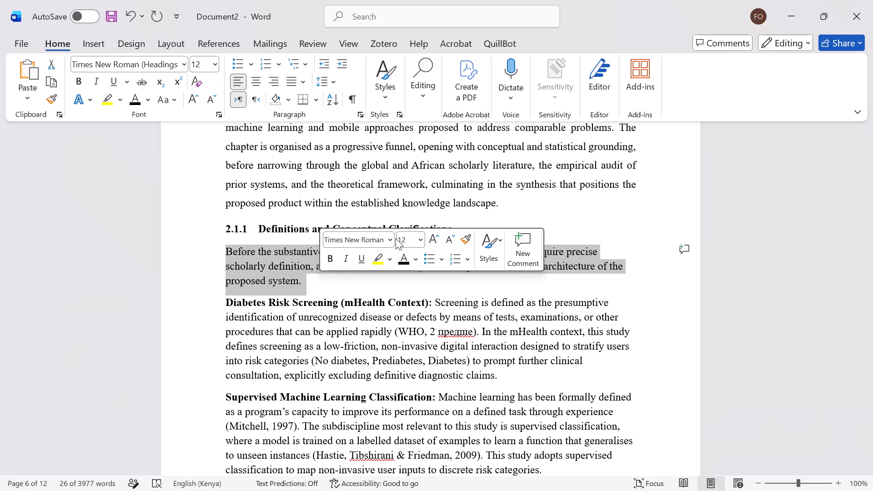
left_click(292, 84)
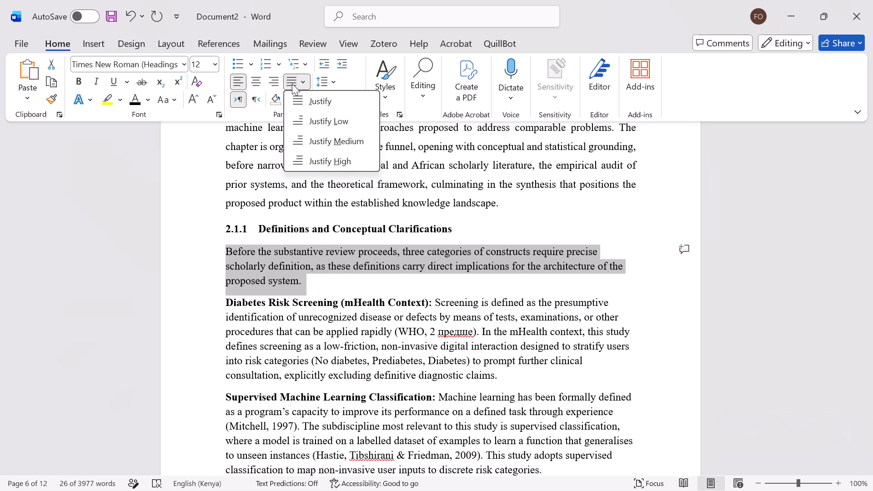
left_click(293, 96)
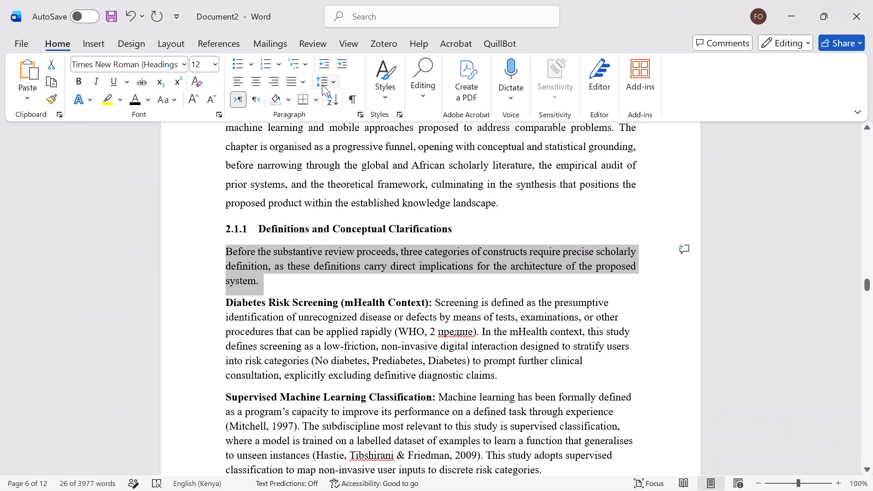
left_click(322, 85)
left_click(328, 137)
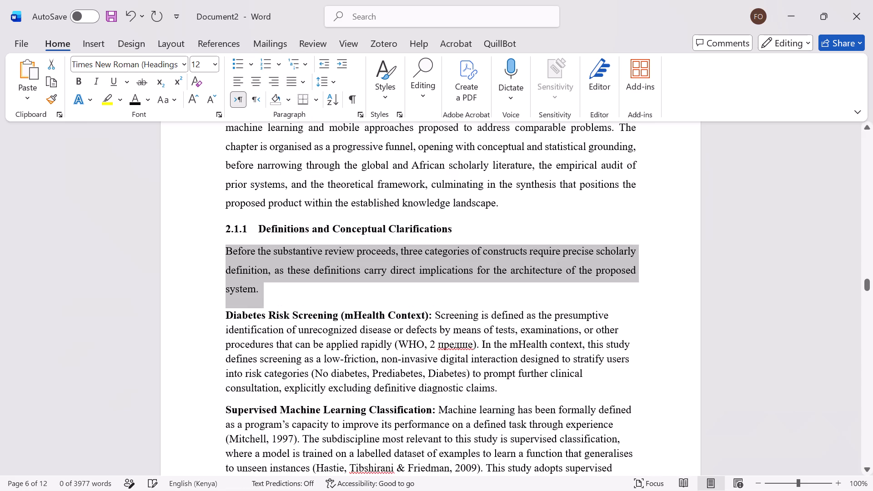
Justify the three definition paragraphs from Diabetes Risk Screening through Explainable AI (XAI) in Healthcare and set their line spacing to 1.5.
scroll(304, 278, "down", 1)
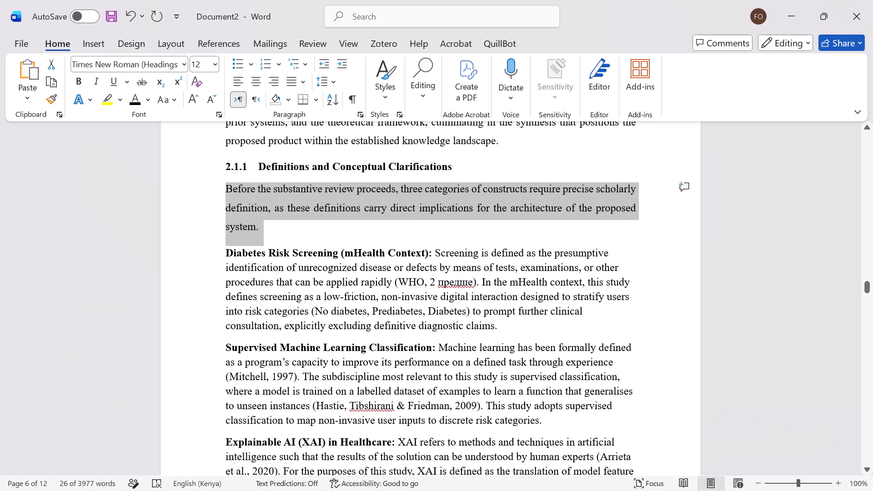
left_click_drag(224, 252, 282, 430)
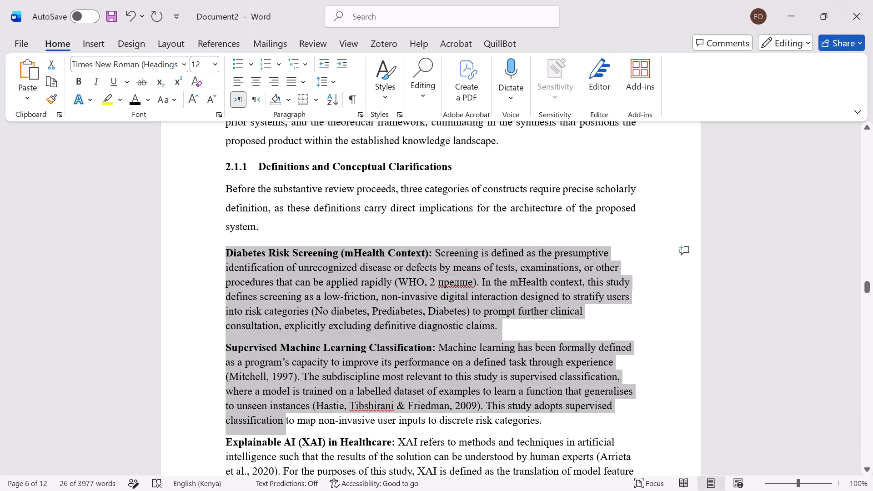
left_click_drag(282, 430, 284, 473)
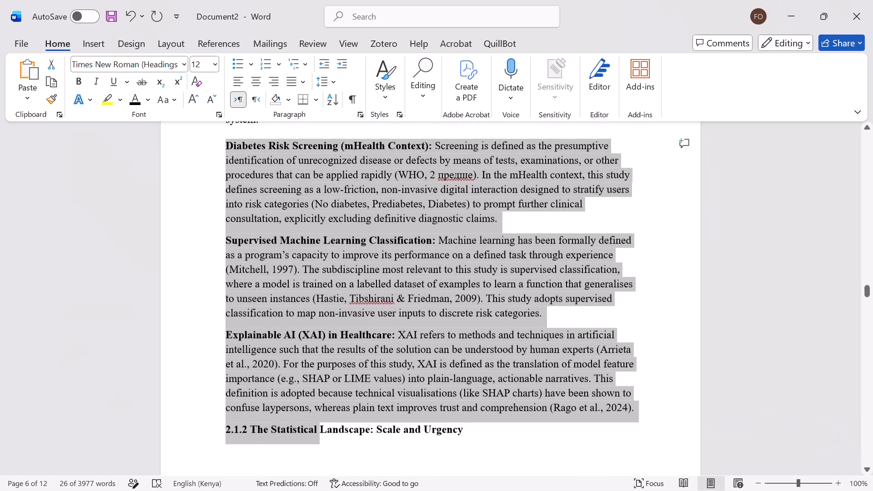
left_click_drag(284, 473, 625, 315)
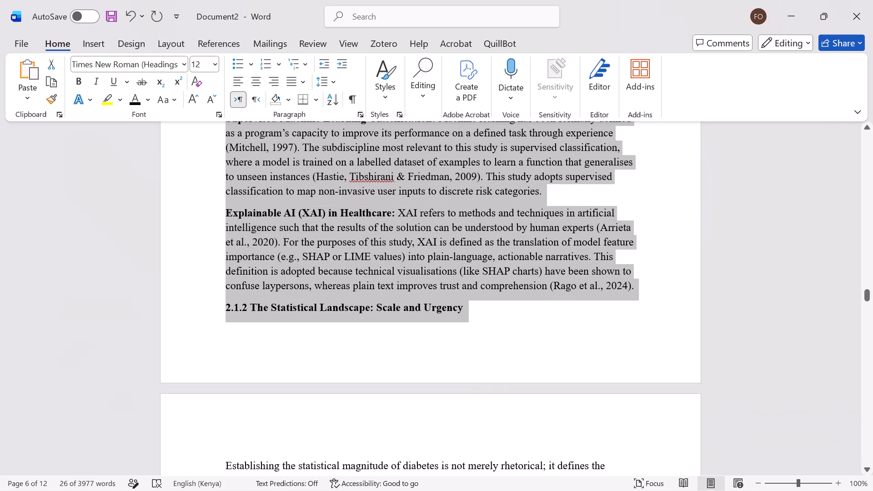
left_click_drag(625, 315, 664, 286)
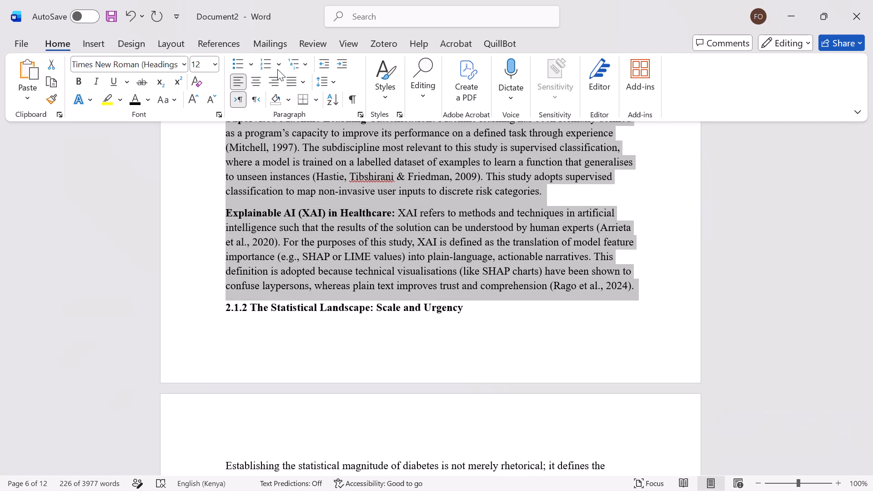
left_click(291, 77)
left_click(296, 100)
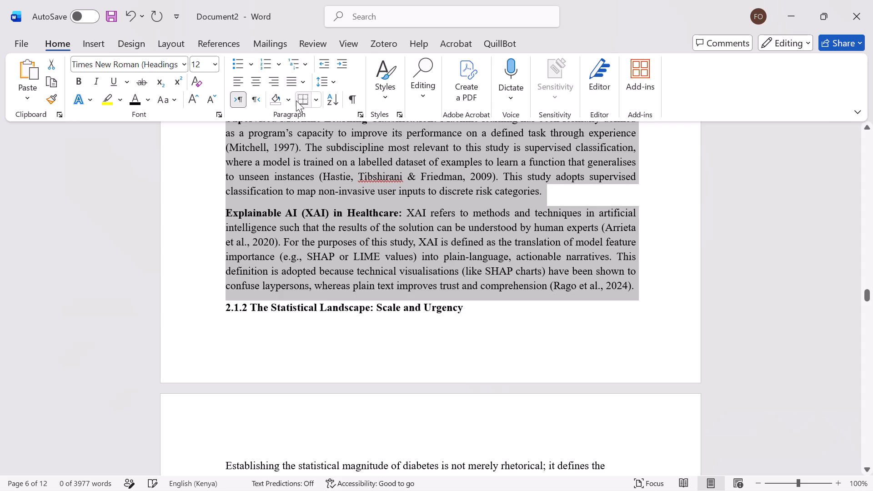
left_click(329, 77)
left_click(329, 140)
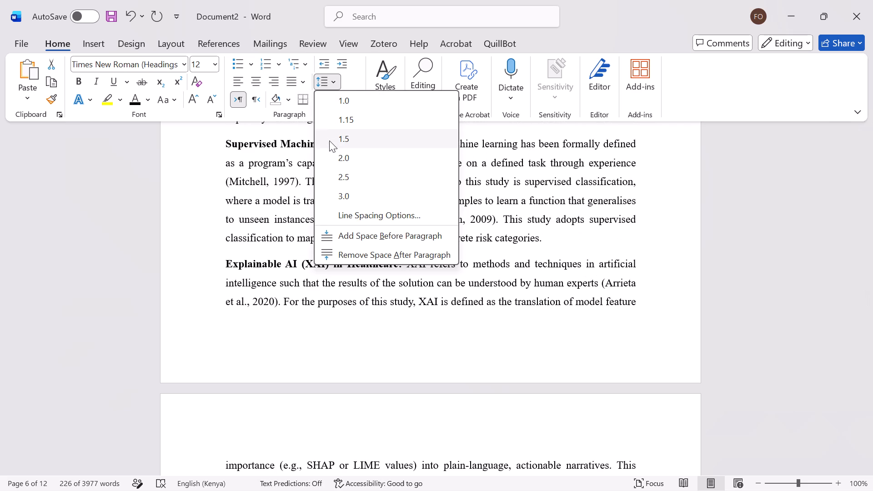
Remove the typed number 2.1.2 from the heading The Statistical Landscape: Scale and Urgency and apply the numbered 1.1.1 Heading style to it.
scroll(299, 267, "down", 3)
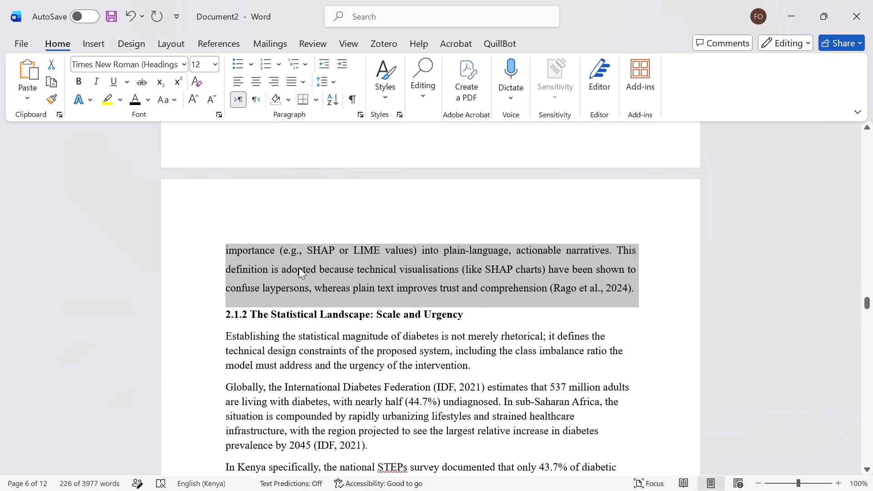
scroll(299, 267, "down", 1)
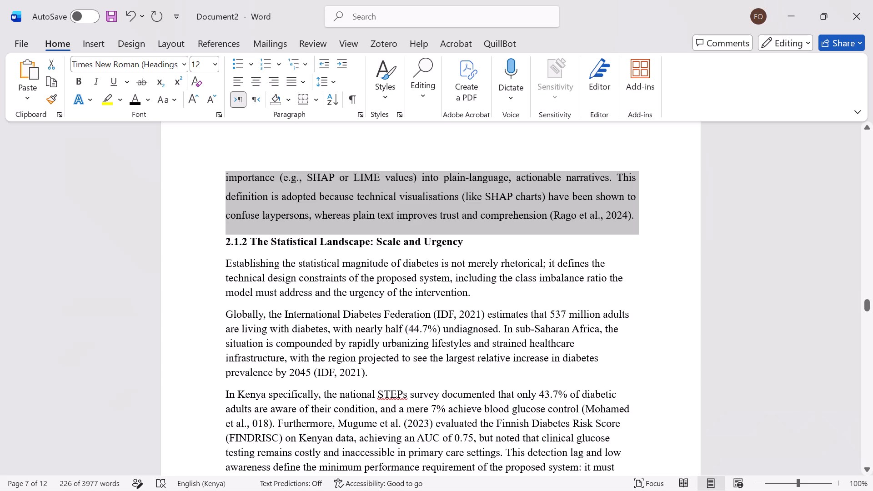
left_click_drag(246, 240, 212, 240)
key("Delete")
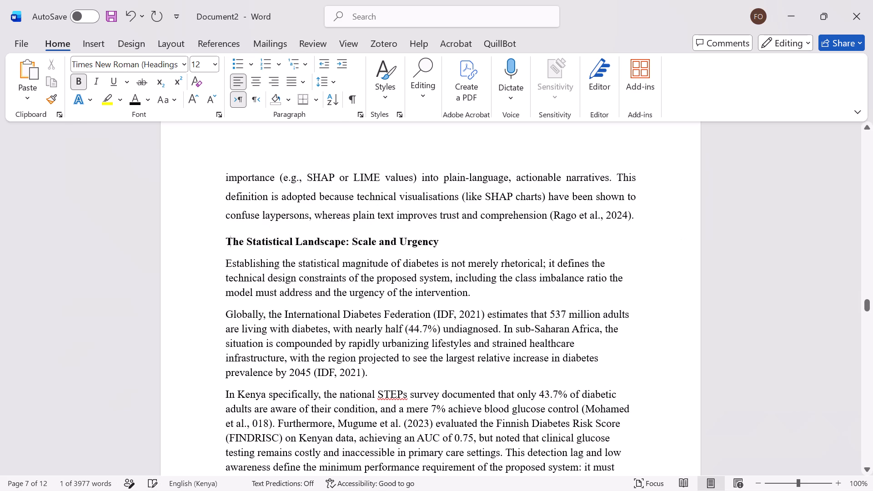
left_click_drag(222, 239, 426, 239)
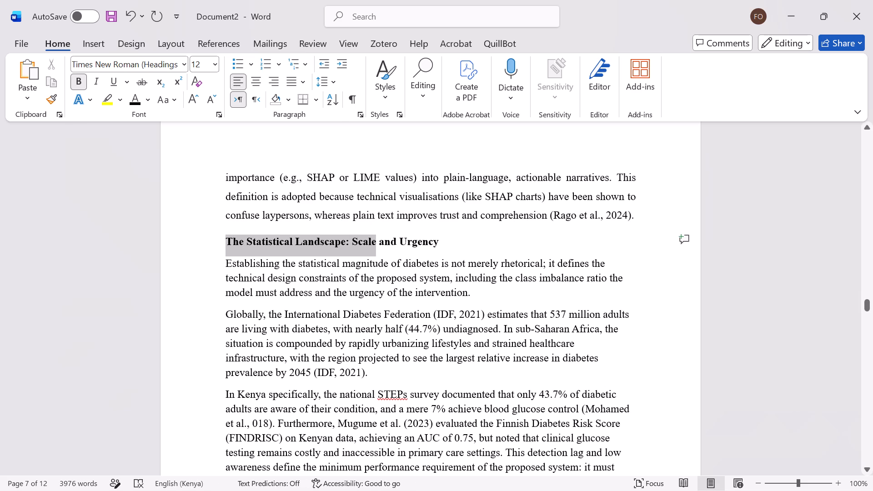
left_click_drag(426, 239, 468, 235)
left_click(385, 82)
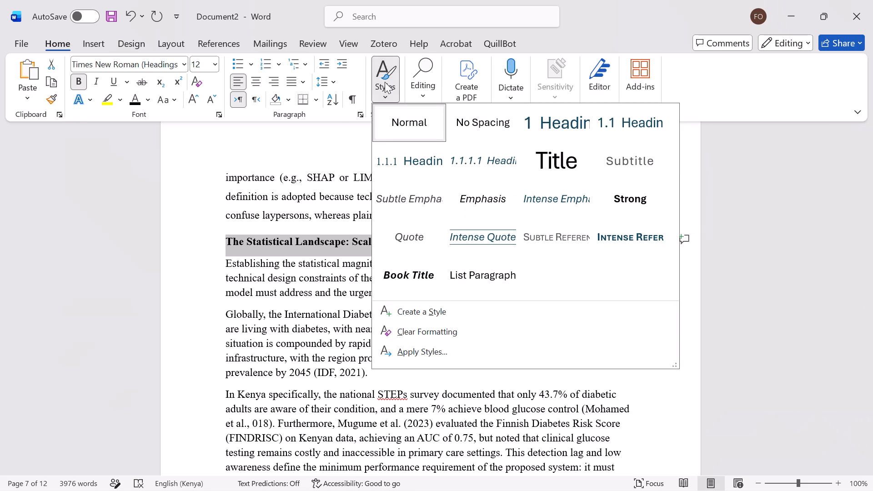
left_click(399, 158)
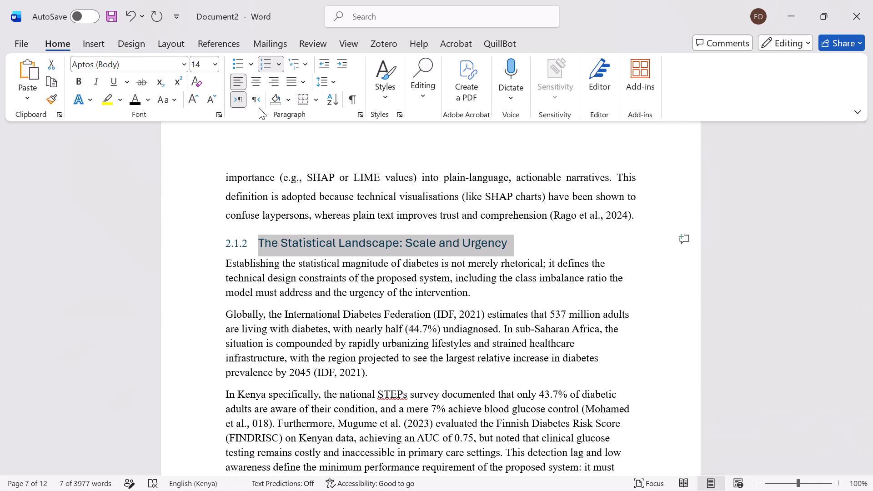
Format the heading The Statistical Landscape: Scale and Urgency and its number 2.1.2 as bold, black, 12 pt Times New Roman (Headings).
left_click(186, 65)
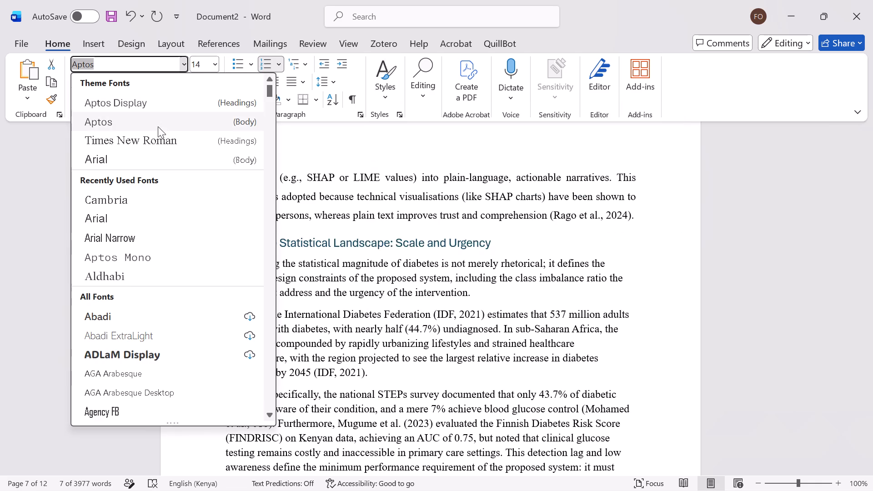
left_click(151, 136)
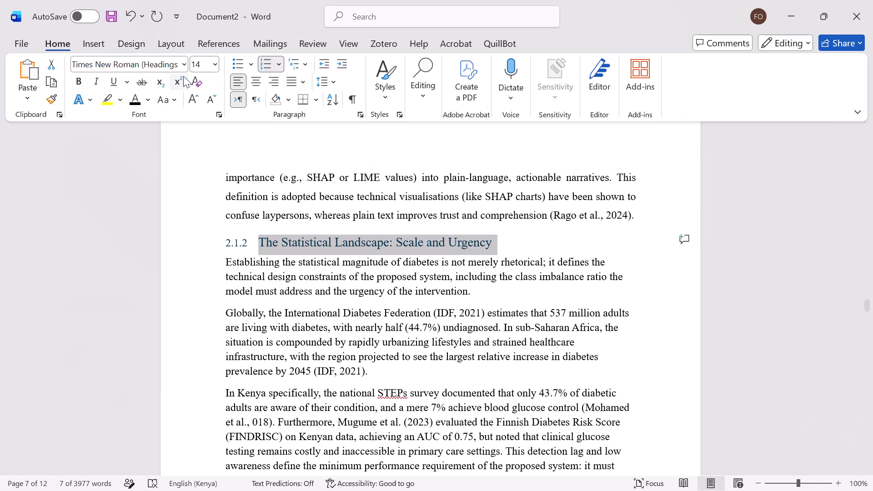
left_click(216, 64)
left_click(199, 147)
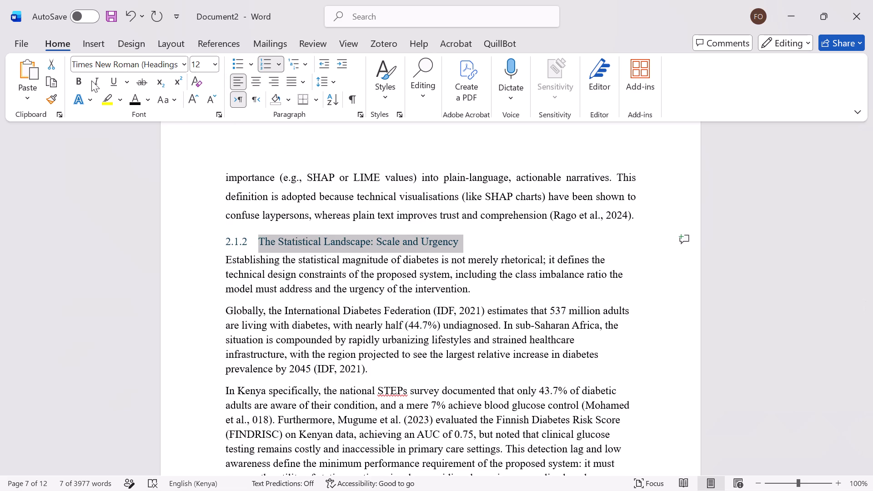
left_click(80, 84)
left_click(134, 98)
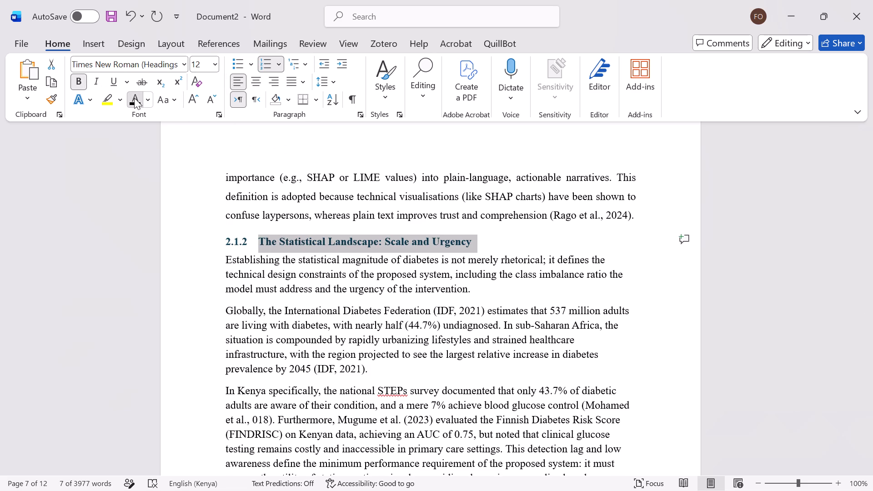
left_click(239, 244)
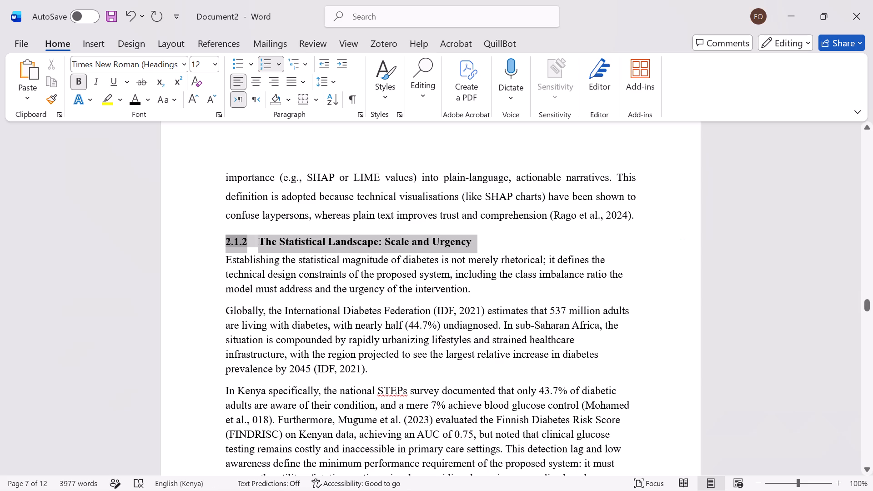
left_click(236, 280)
left_click(241, 244)
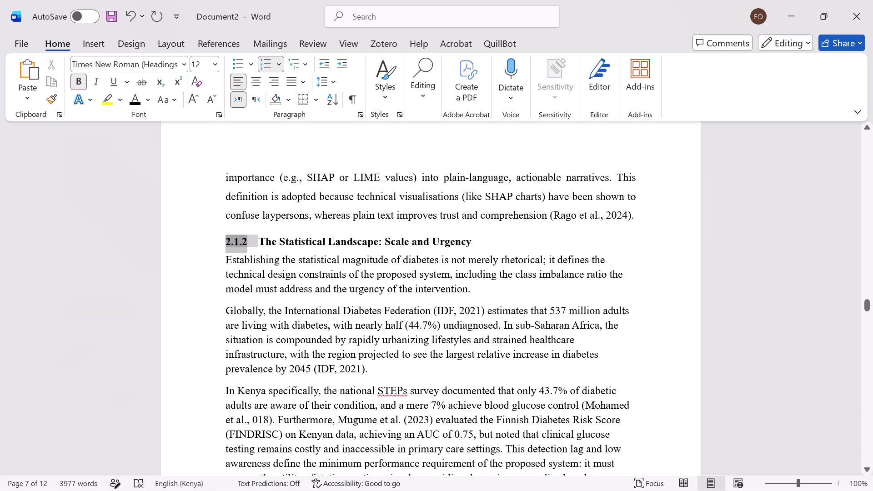
Justify the three paragraphs under heading 2.1.2, from Establishing the statistical magnitude to risk stratification, and set their line spacing to 1.5.
left_click(225, 256)
left_click_drag(225, 256, 350, 417)
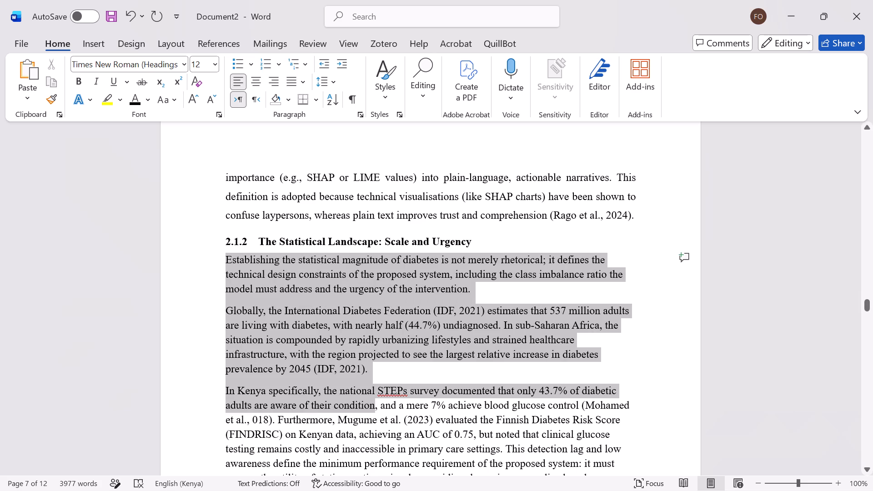
left_click_drag(350, 417, 364, 353)
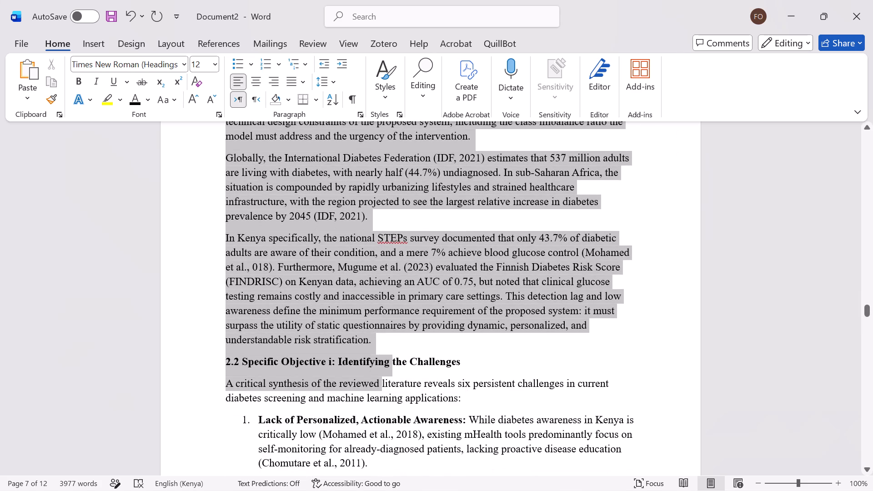
left_click_drag(364, 353, 372, 334)
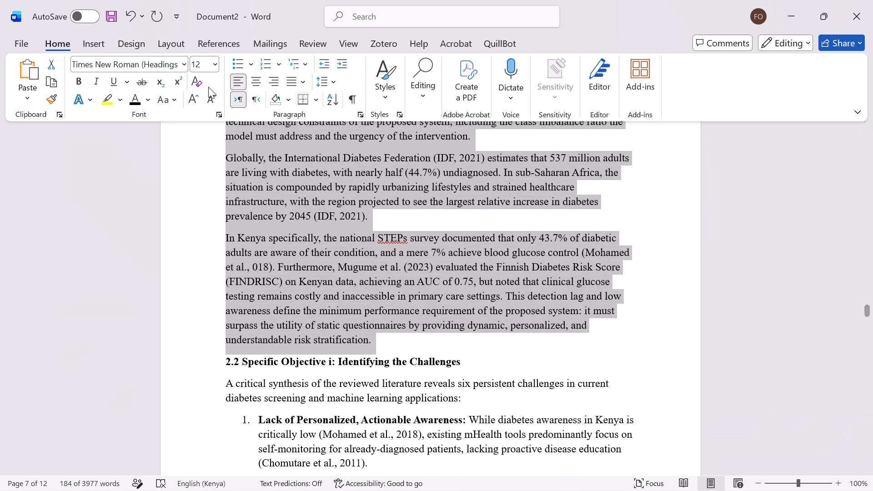
left_click(291, 80)
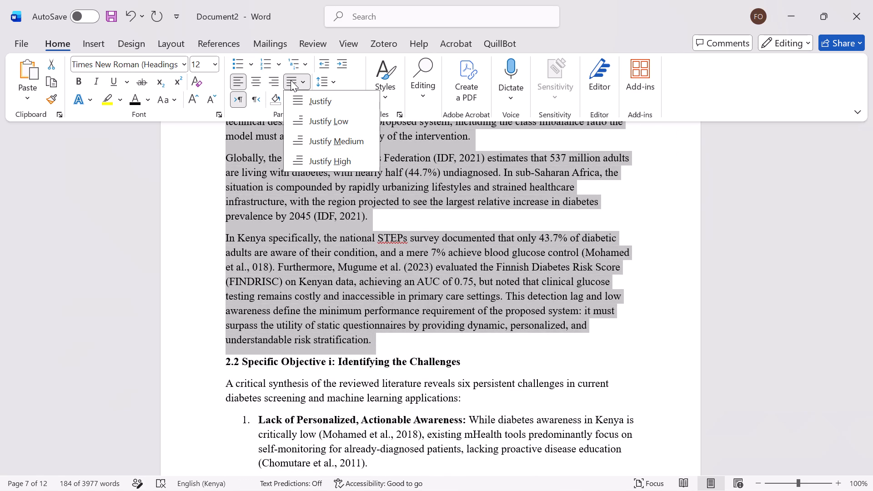
left_click(294, 98)
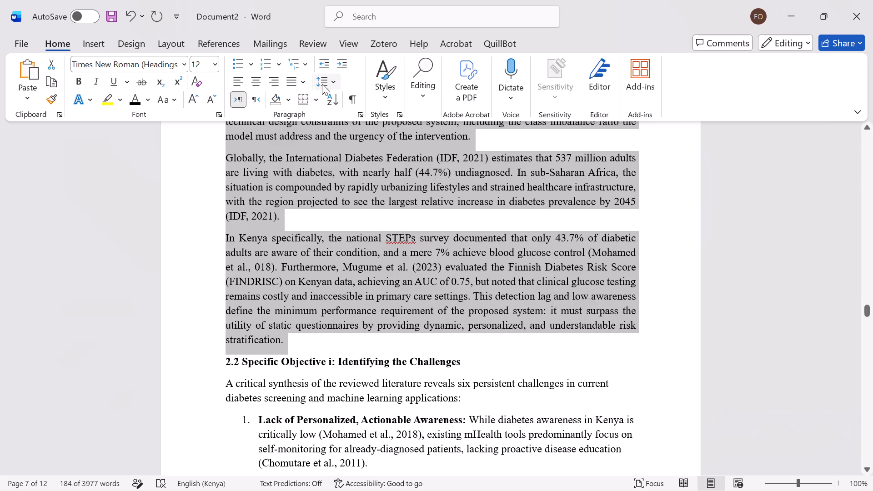
left_click(323, 83)
left_click(330, 137)
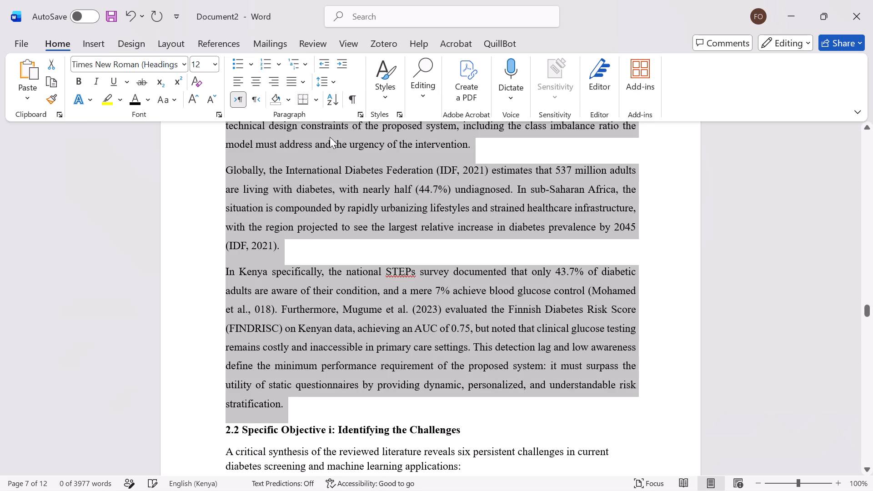
Remove the typed number 2.2 from the heading Specific Objective i: Identifying the Challenges and apply the numbered 1.1 Heading style to it.
scroll(303, 235, "down", 1)
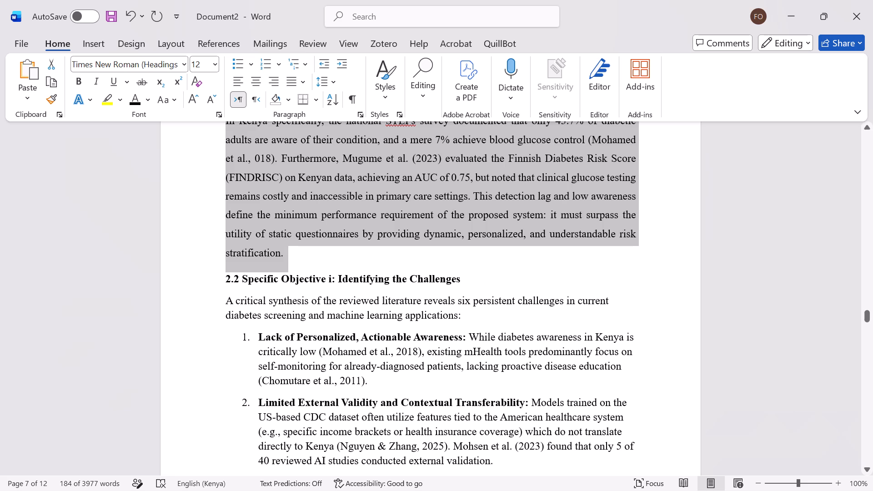
left_click_drag(241, 278, 215, 283)
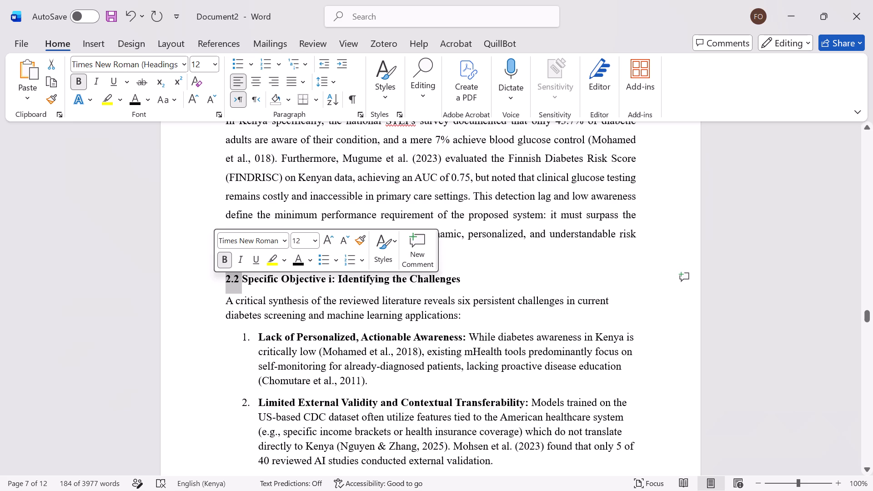
key("Delete")
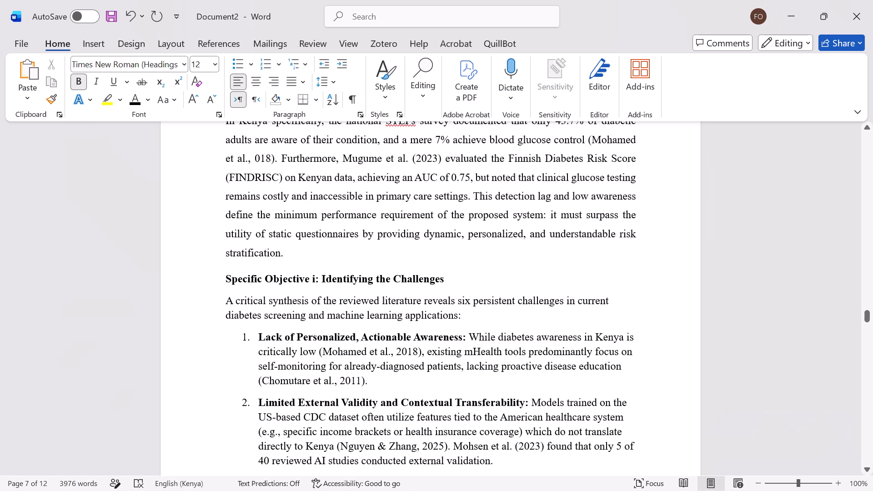
left_click_drag(225, 276, 448, 278)
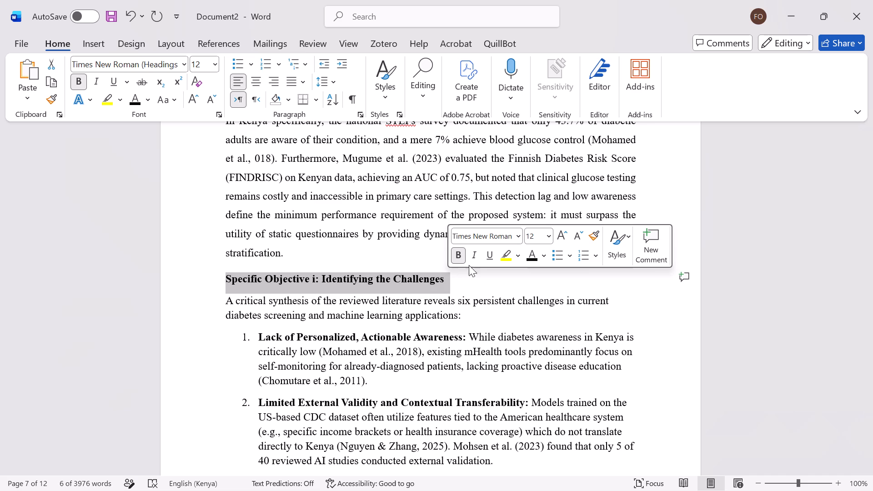
left_click(610, 244)
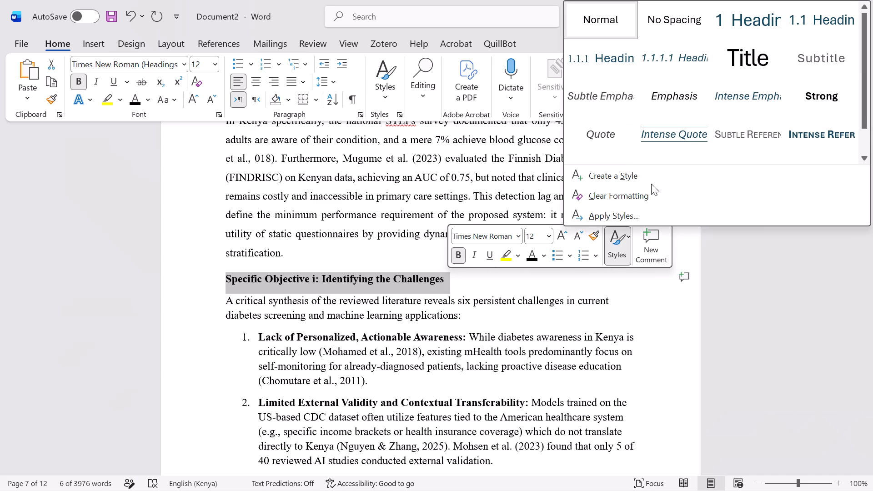
left_click(797, 18)
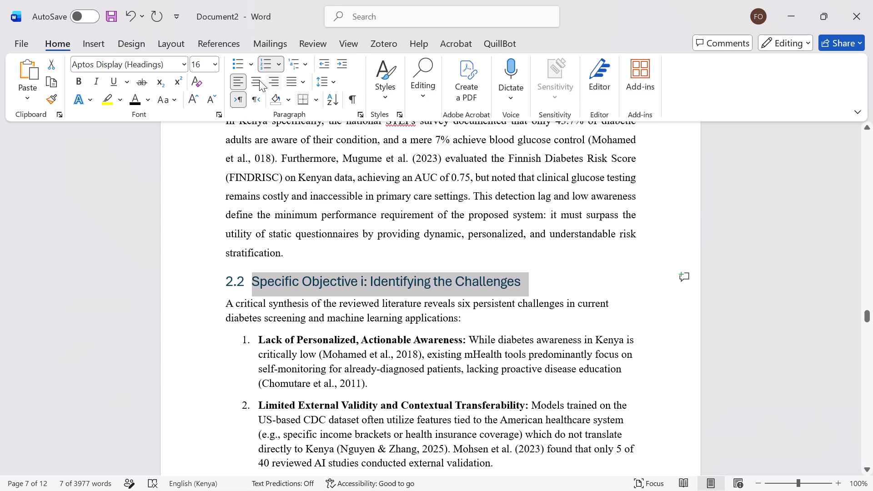
Set the heading Specific Objective i: Identifying the Challenges to 12 pt Times New Roman (Headings).
left_click(203, 66)
type("12")
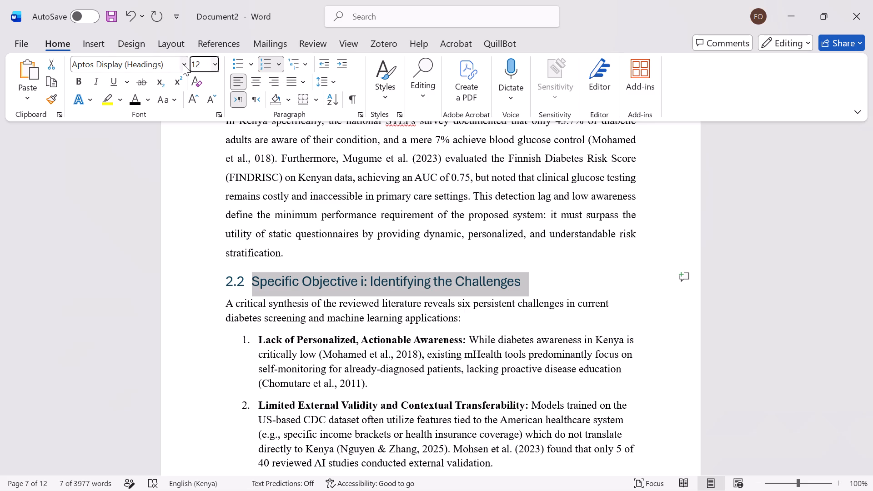
left_click(183, 64)
left_click(183, 64)
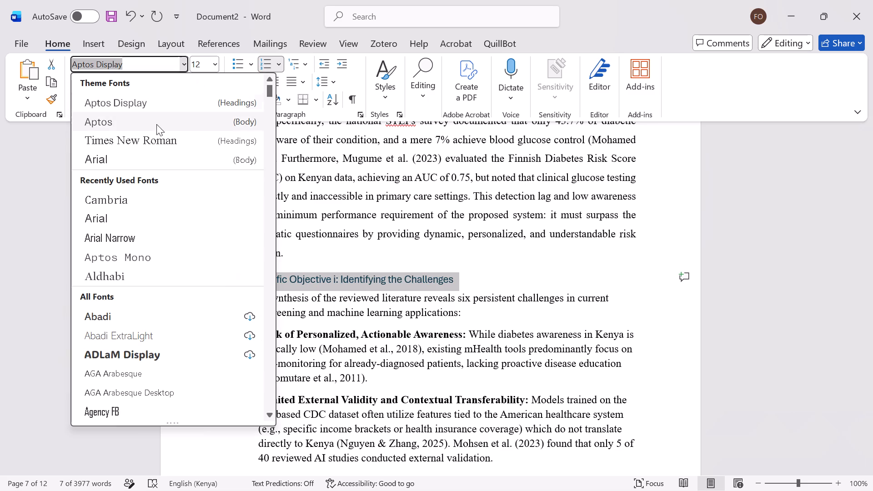
left_click(150, 143)
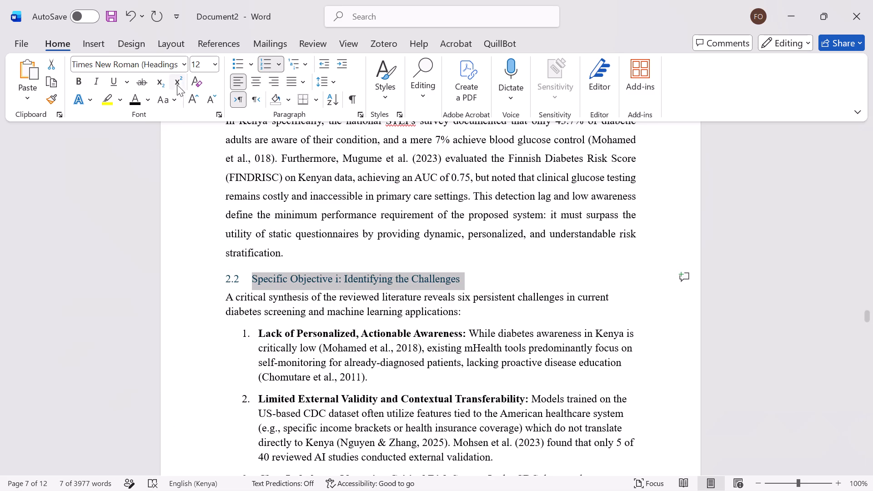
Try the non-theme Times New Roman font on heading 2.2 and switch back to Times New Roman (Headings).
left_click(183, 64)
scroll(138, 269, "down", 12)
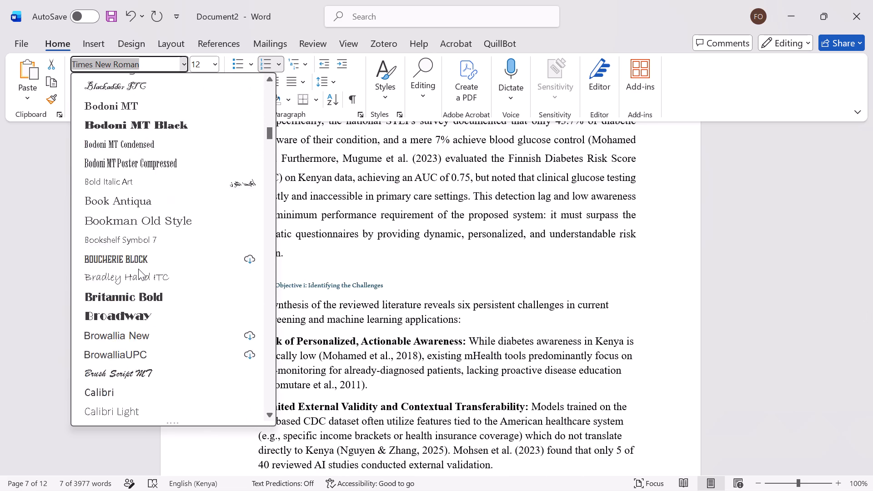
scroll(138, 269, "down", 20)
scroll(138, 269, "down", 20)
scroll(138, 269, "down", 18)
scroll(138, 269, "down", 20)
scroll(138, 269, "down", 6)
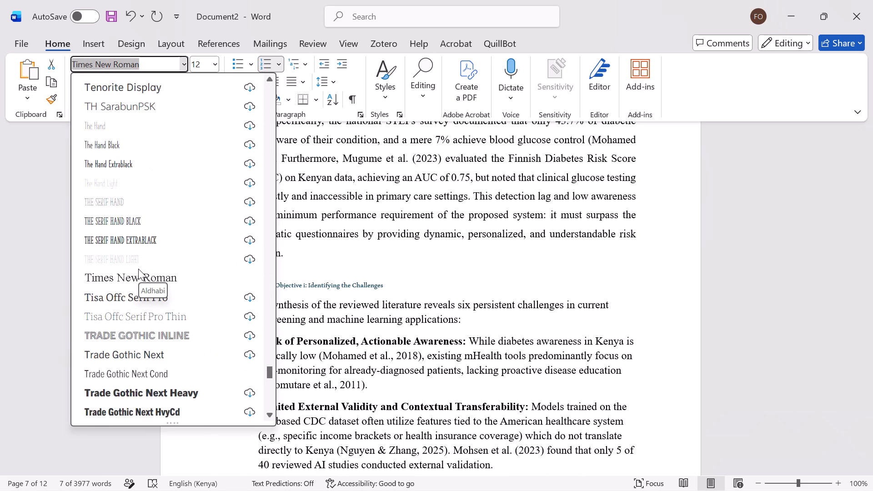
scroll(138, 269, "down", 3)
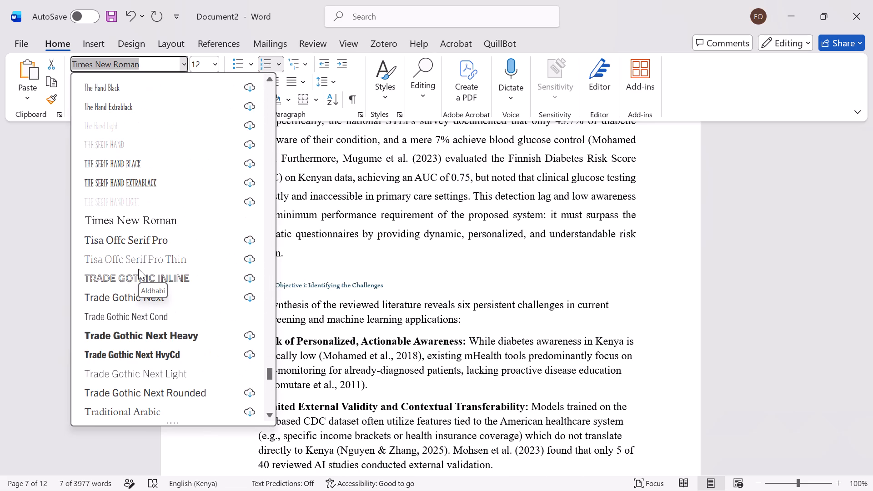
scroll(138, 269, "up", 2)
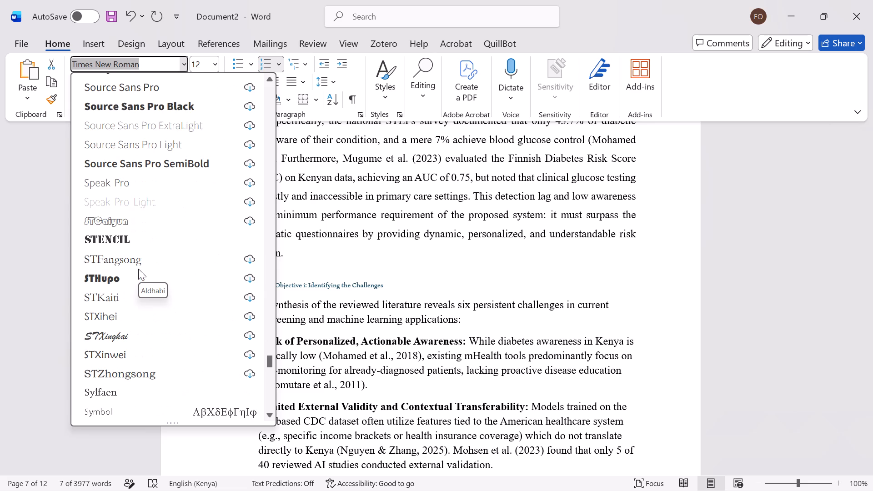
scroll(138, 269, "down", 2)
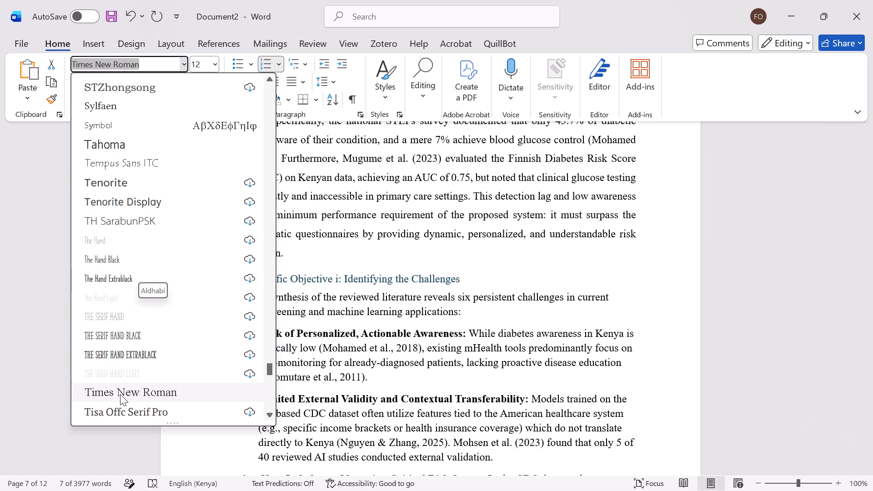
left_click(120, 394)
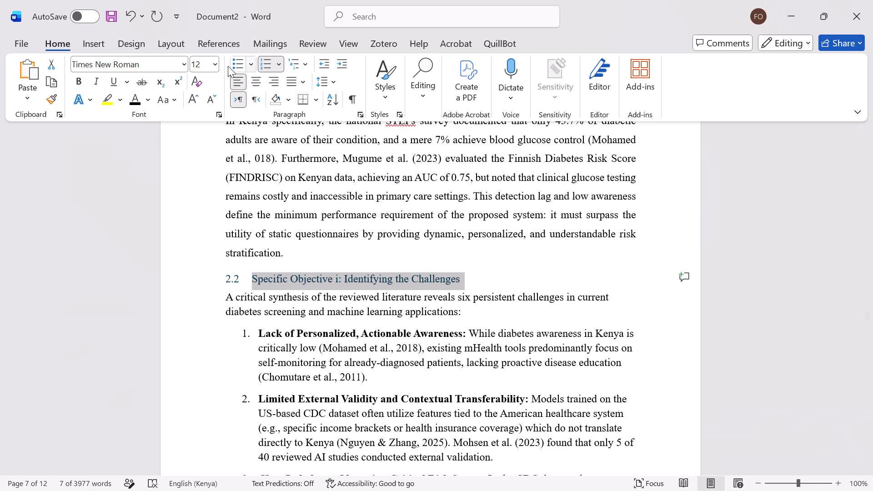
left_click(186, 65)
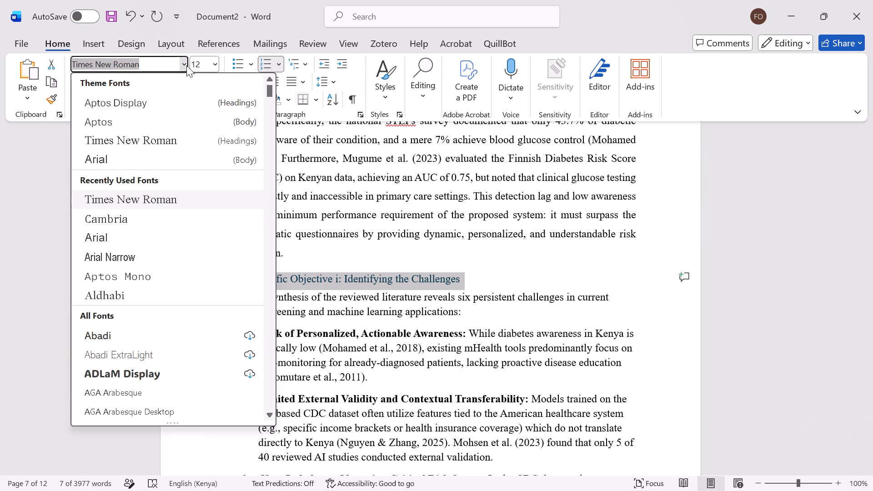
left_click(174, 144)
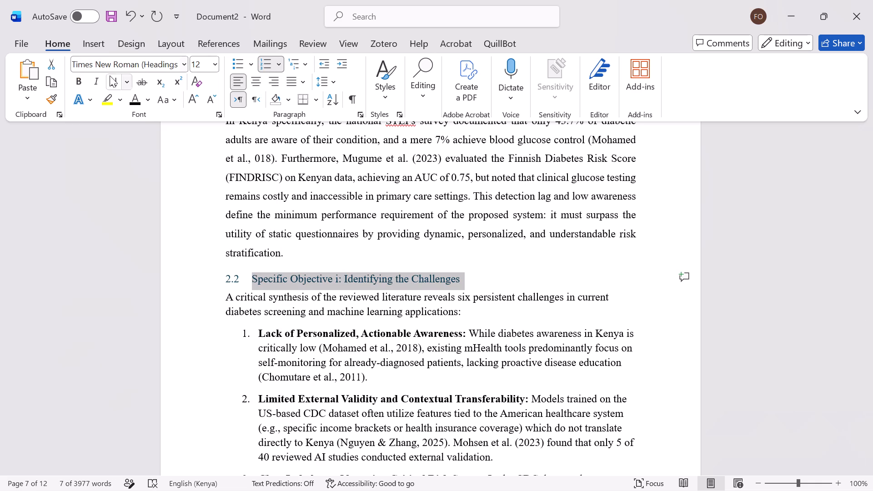
Make heading 2.2, Specific Objective i: Identifying the Challenges, bold and black.
left_click(82, 81)
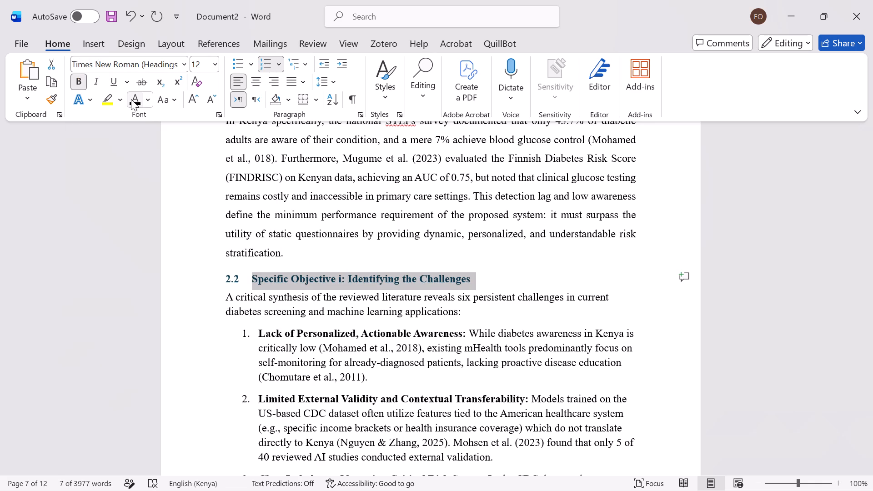
left_click(131, 99)
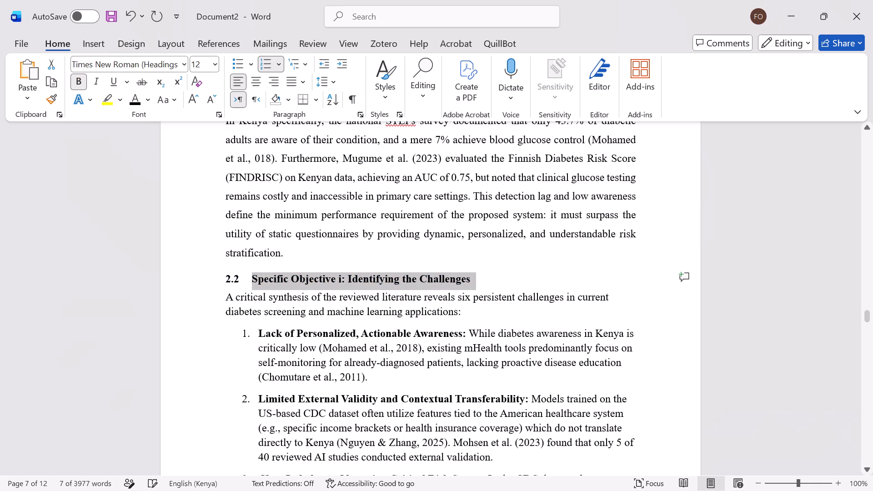
left_click(261, 203)
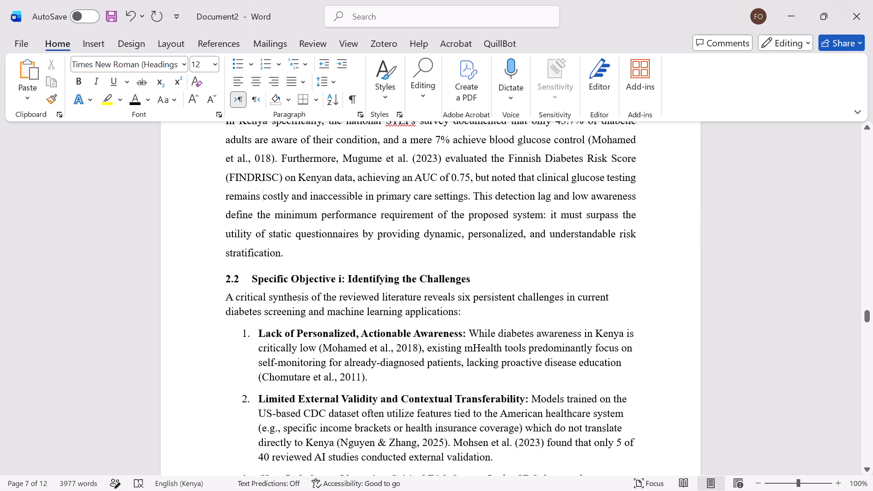
Set the words "utility of static questionnaires" in the paragraph above heading 2.2 to the non-theme Times New Roman font.
left_click_drag(224, 233, 326, 232)
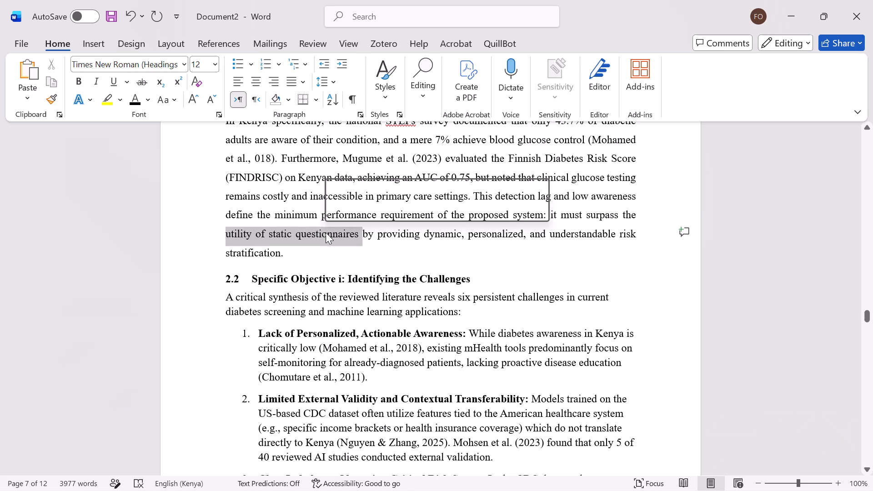
left_click(397, 186)
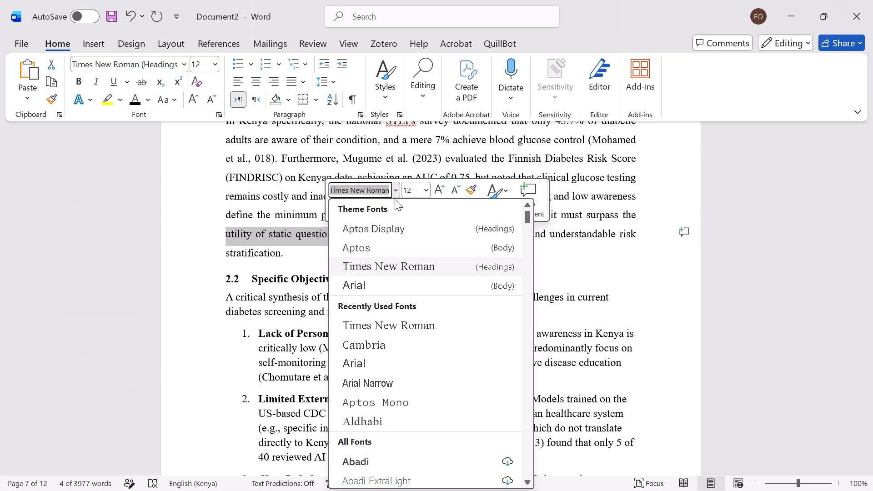
key("t")
key("i")
key("BackSpace")
type("mes")
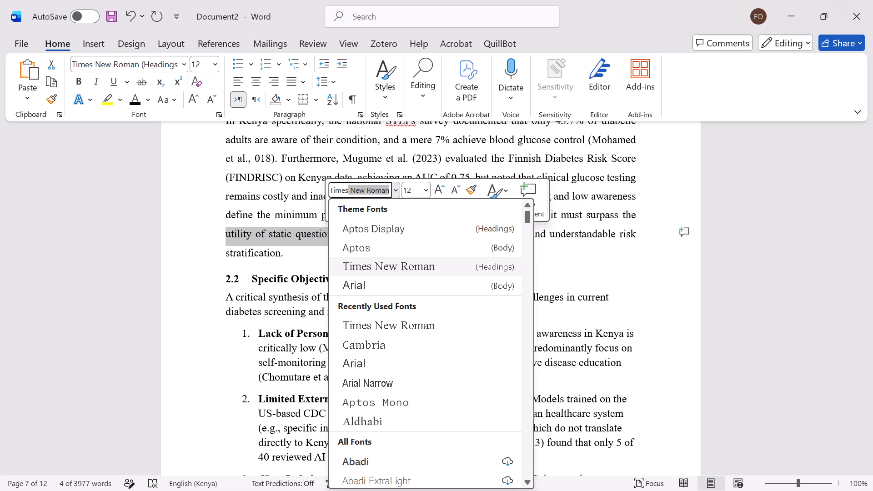
key("Return")
left_click(395, 190)
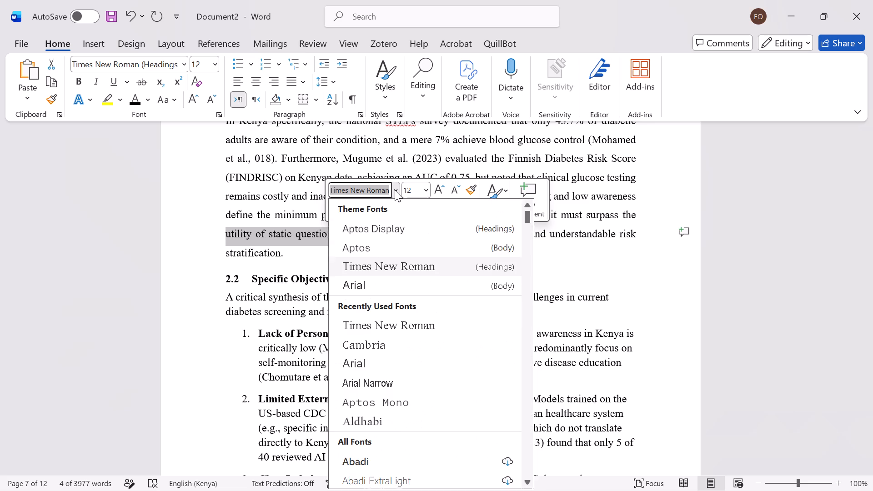
scroll(382, 327, "down", 6)
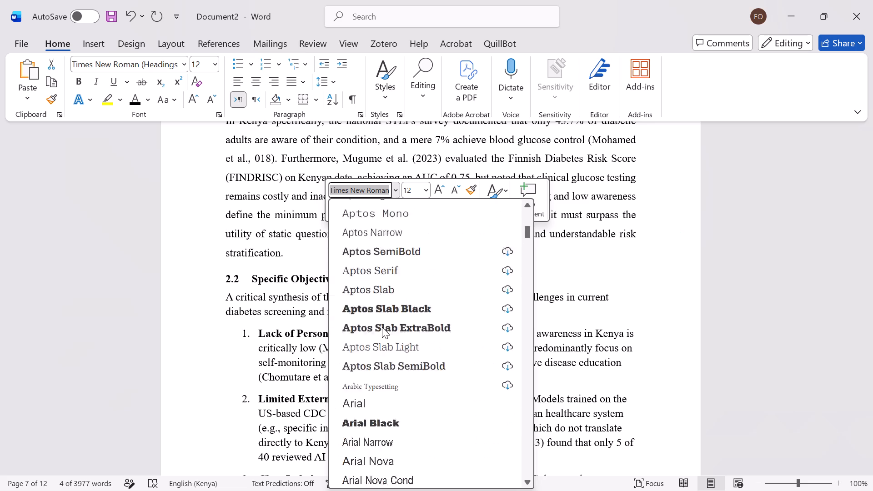
scroll(382, 327, "up", 7)
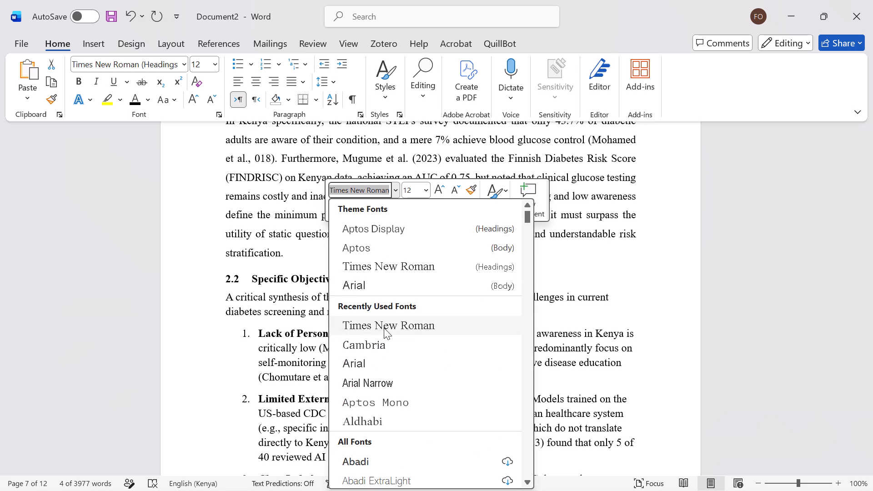
left_click(384, 328)
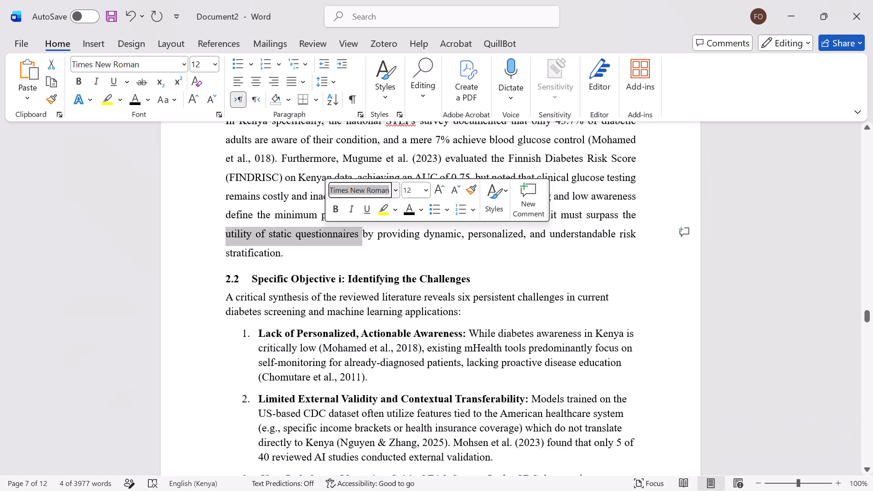
left_click(368, 265)
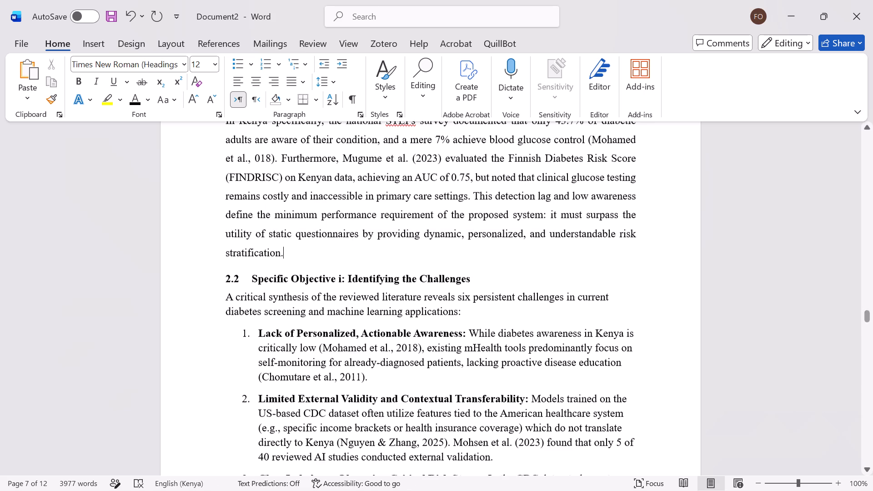
left_click(322, 229)
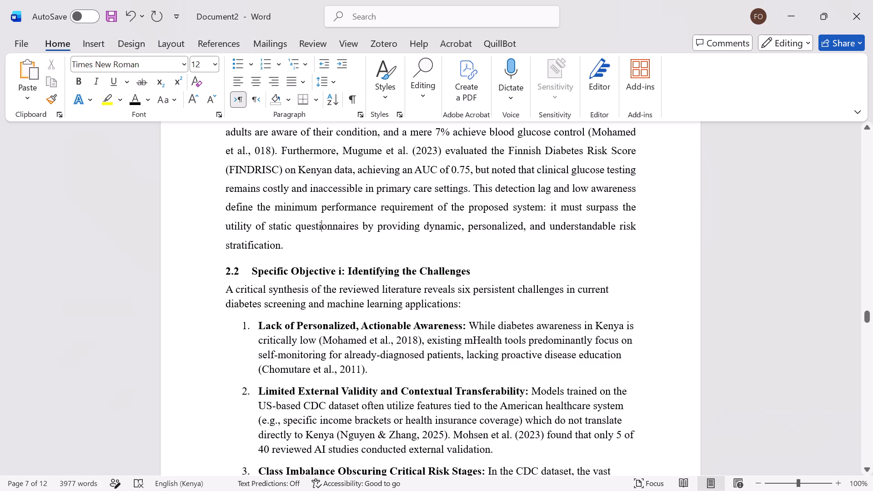
Justify the introductory paragraph under heading 2.2 and set its line spacing to 1.5.
scroll(324, 286, "down", 1)
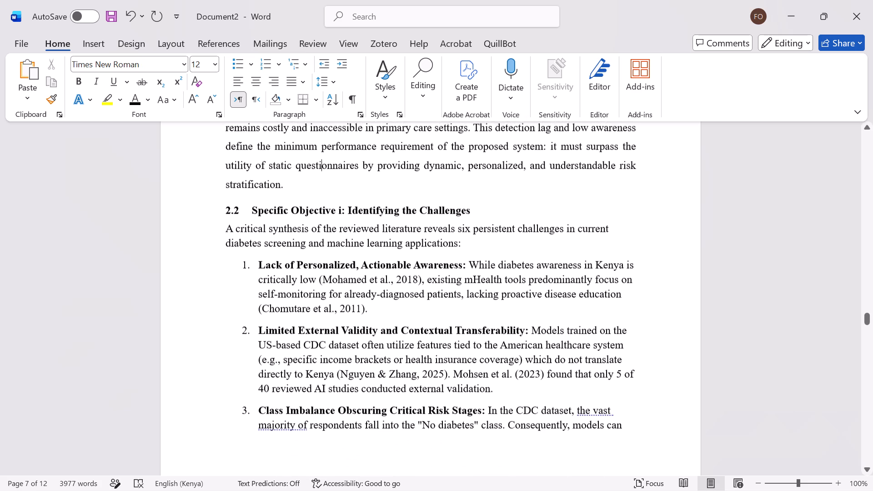
scroll(324, 286, "down", 1)
left_click_drag(221, 222, 236, 222)
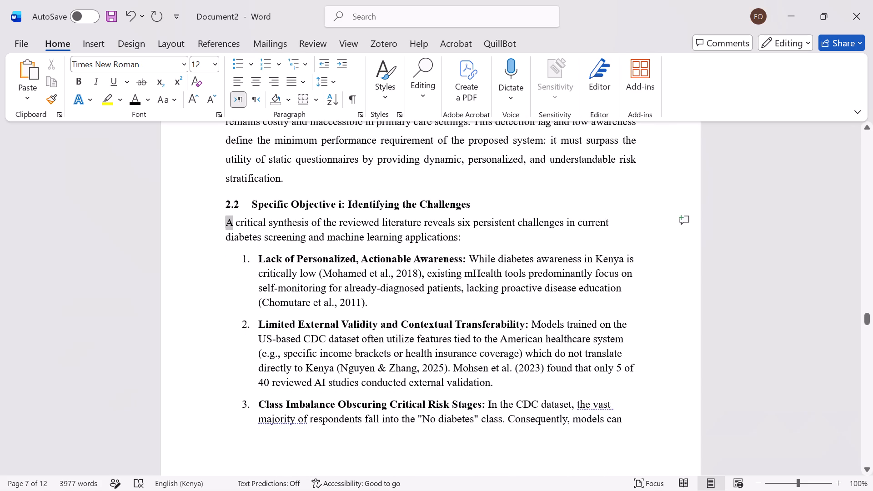
left_click_drag(236, 222, 460, 240)
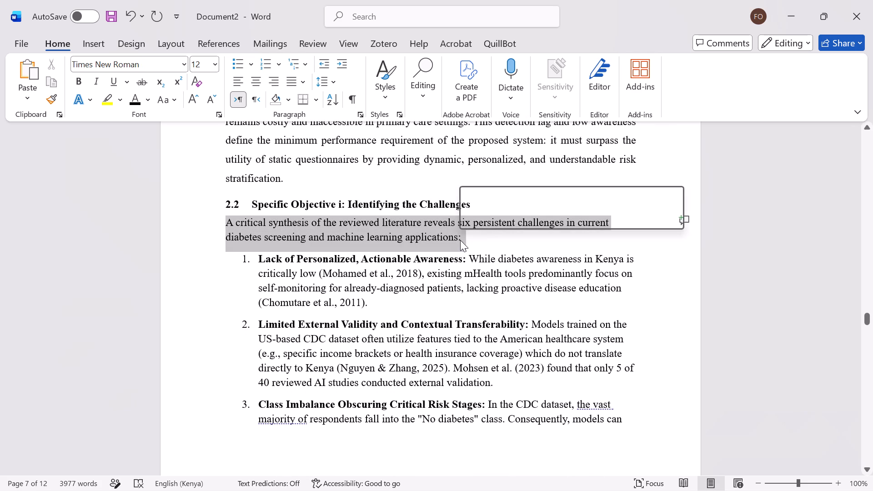
left_click(295, 75)
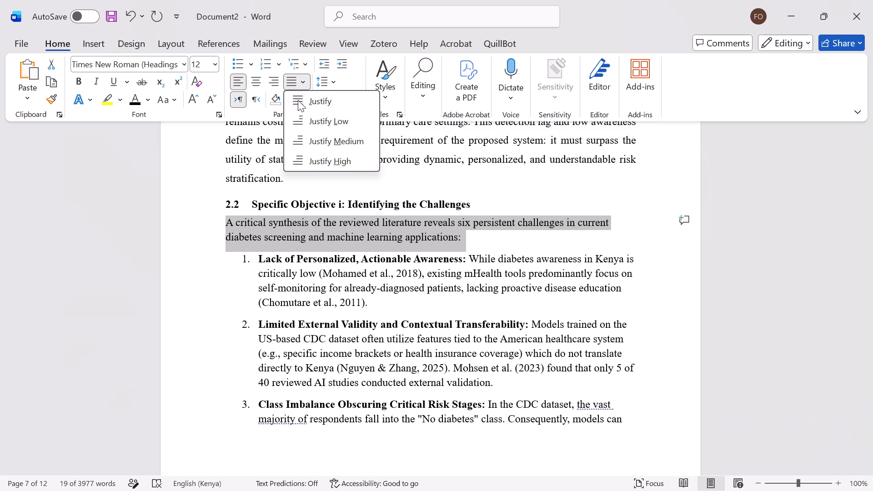
left_click(298, 100)
left_click(322, 82)
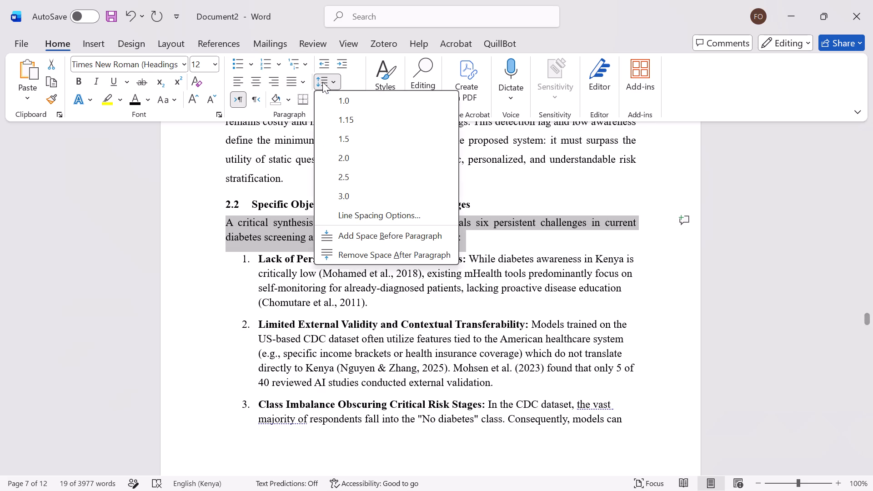
left_click(333, 146)
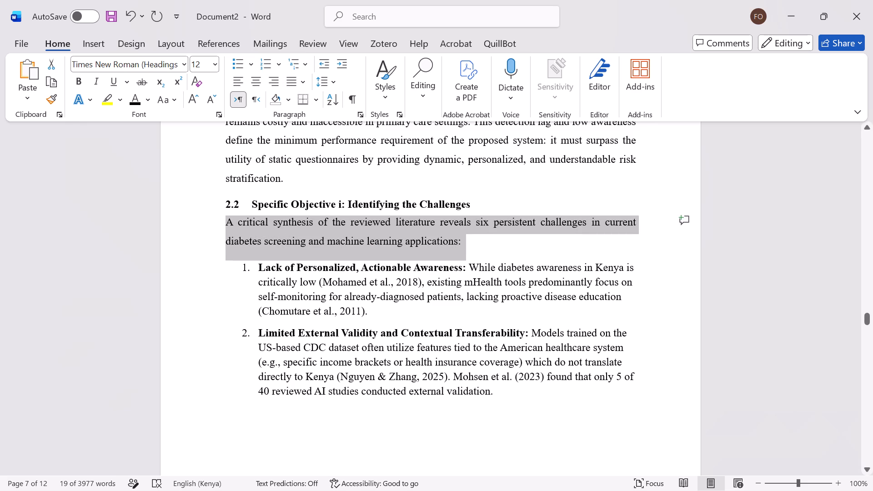
Justify the text from the Lack of Personalized, Actionable Awareness item through the Mobile Applications and Explainability paragraph, with 1.5 line spacing.
left_click(246, 269)
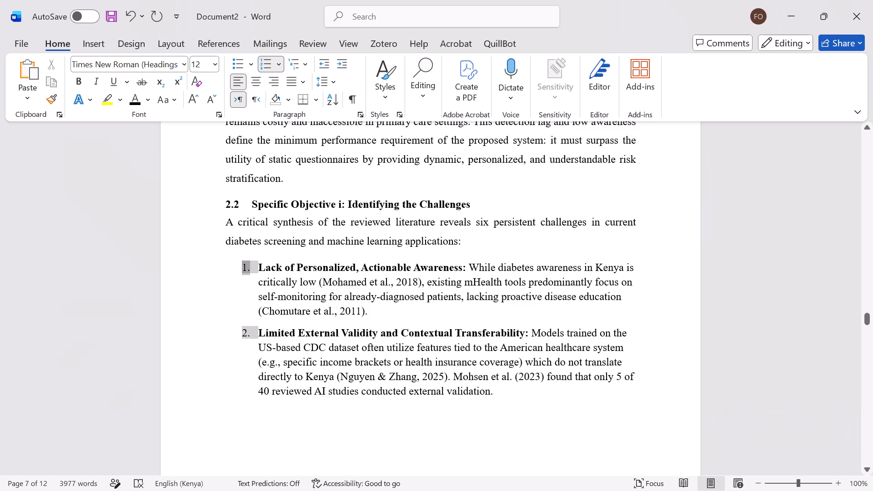
left_click(258, 267)
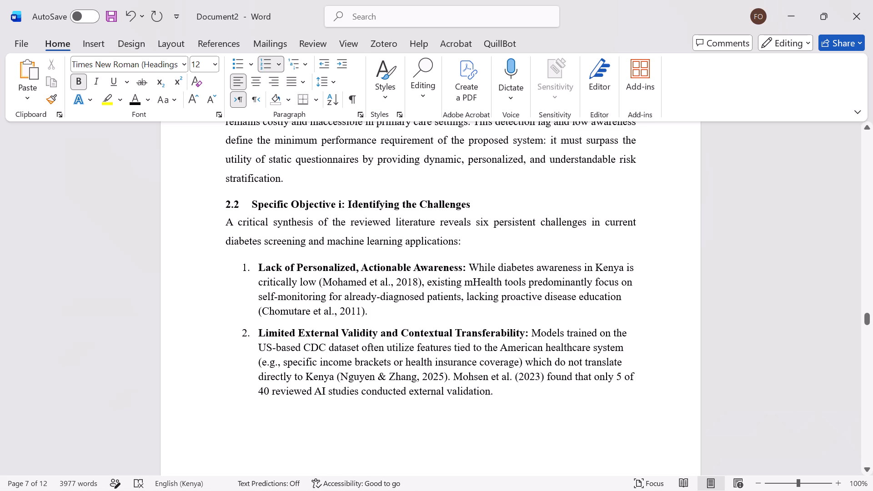
left_click_drag(256, 265, 339, 490)
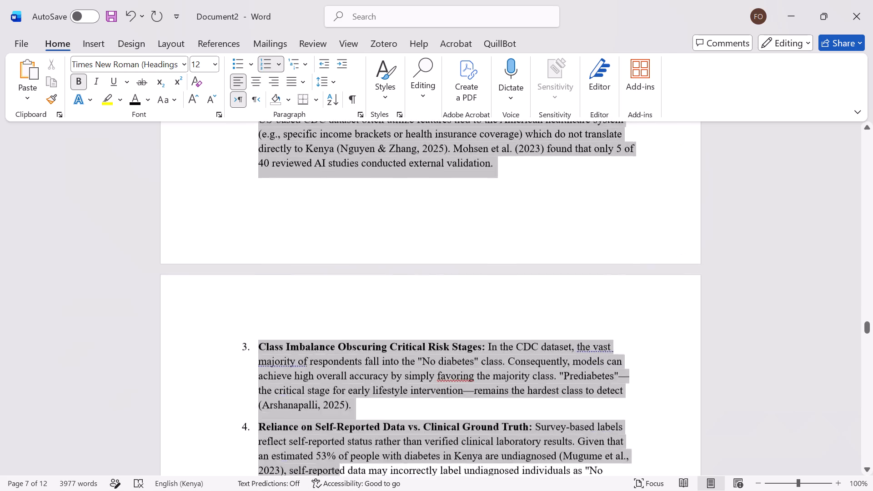
left_click_drag(339, 490, 341, 187)
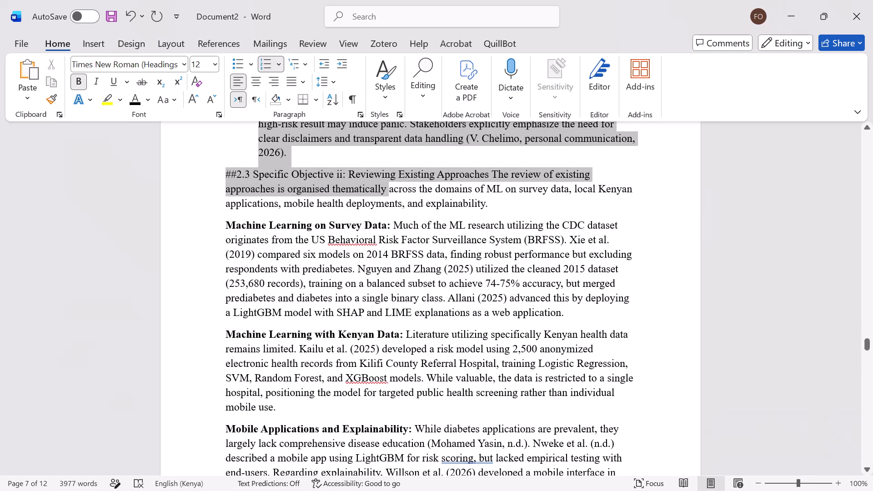
left_click_drag(341, 187, 424, 405)
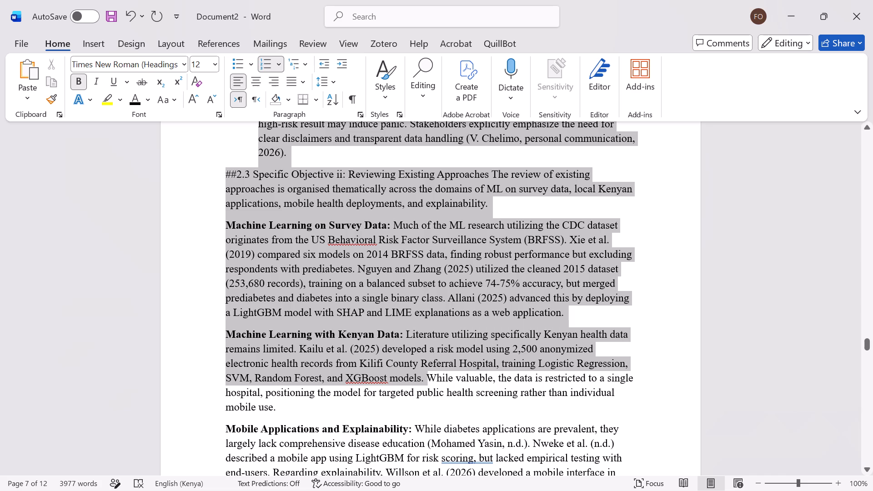
left_click_drag(424, 405, 413, 474)
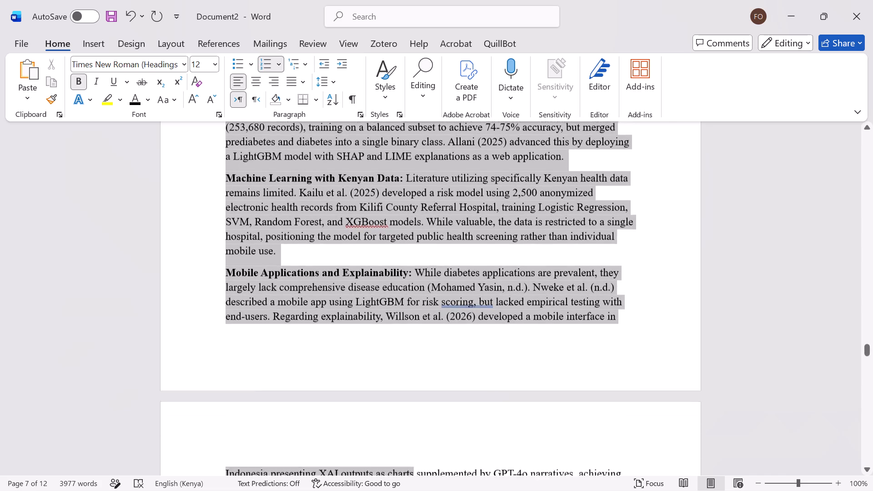
left_click_drag(413, 474, 404, 320)
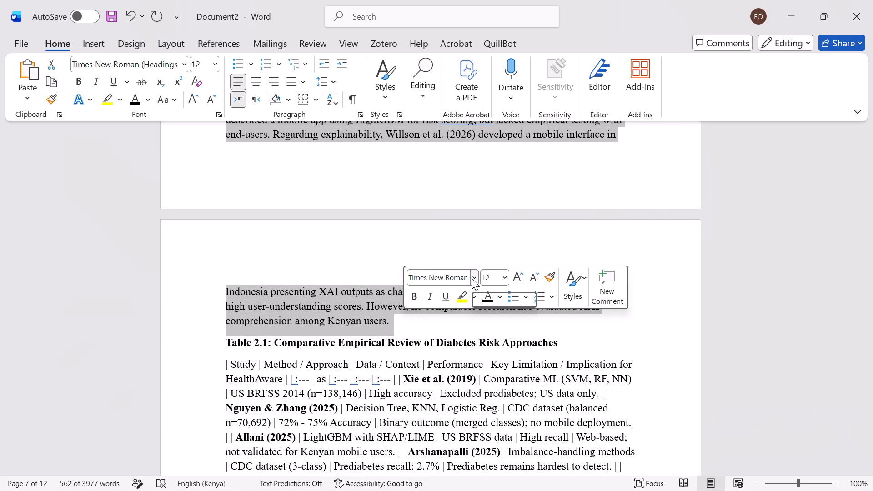
left_click(290, 86)
left_click(294, 100)
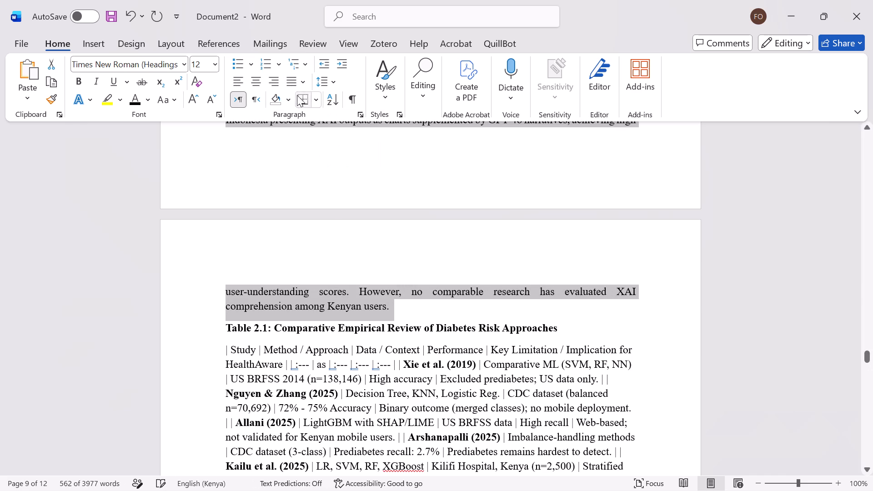
left_click(324, 73)
left_click(324, 78)
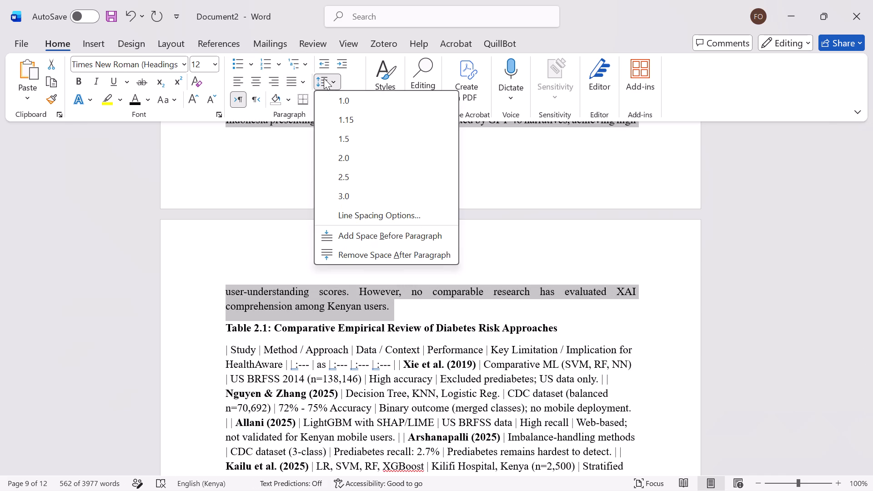
left_click(331, 138)
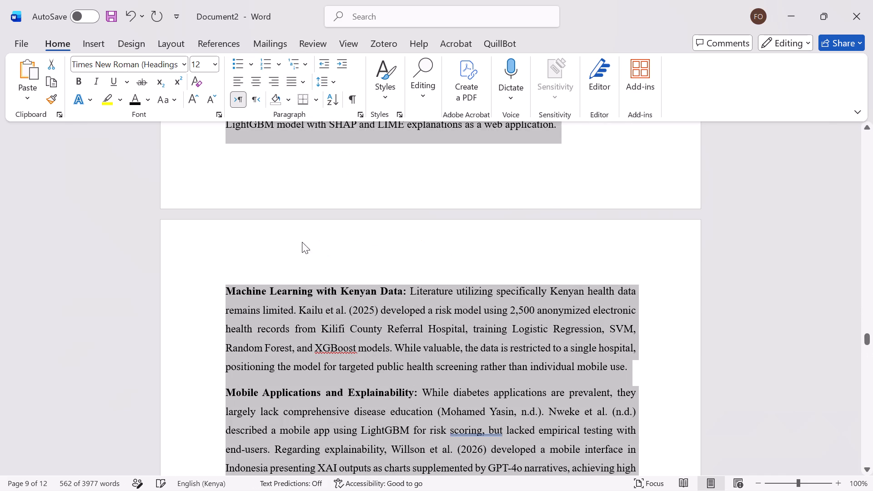
scroll(293, 284, "down", 3)
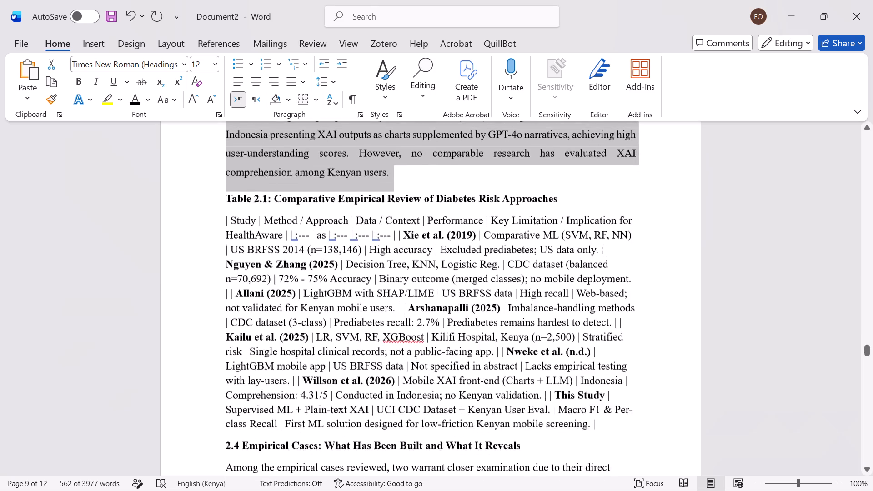
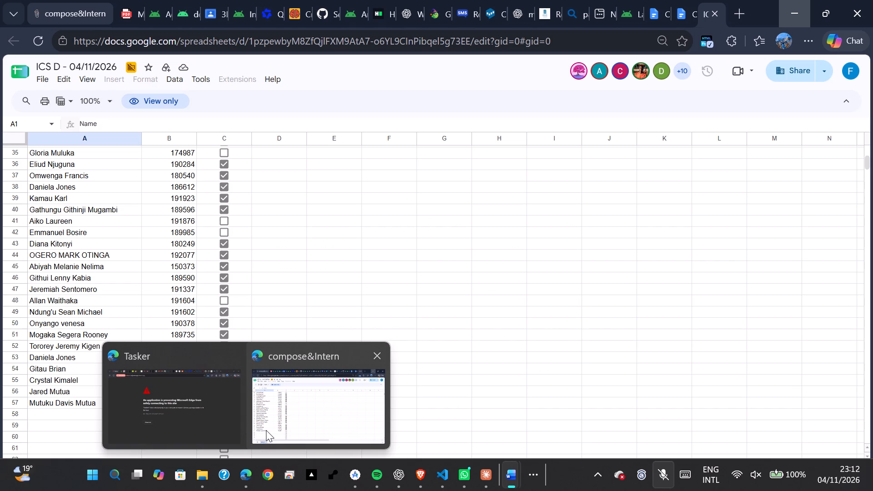
Switch to Edge, look through the student entries and checkboxes in the ICS D - 04/11/2026 spreadsheet, and close it.
left_click(266, 430)
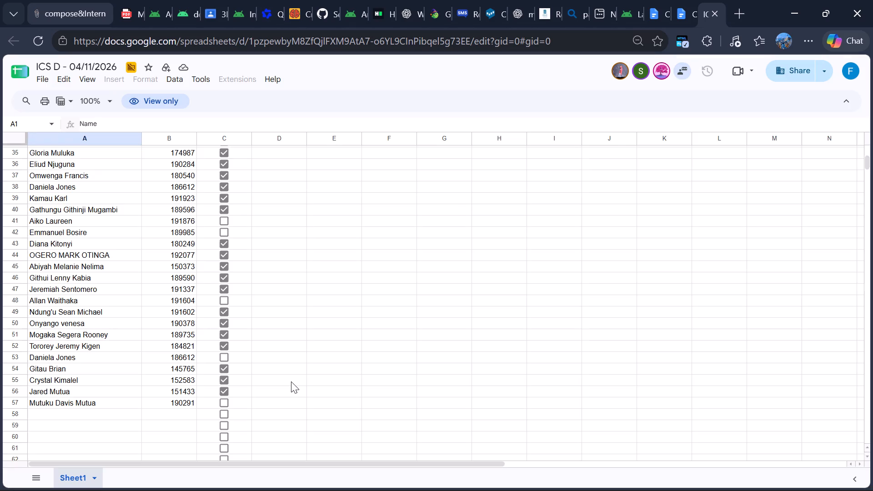
scroll(291, 381, "up", 2)
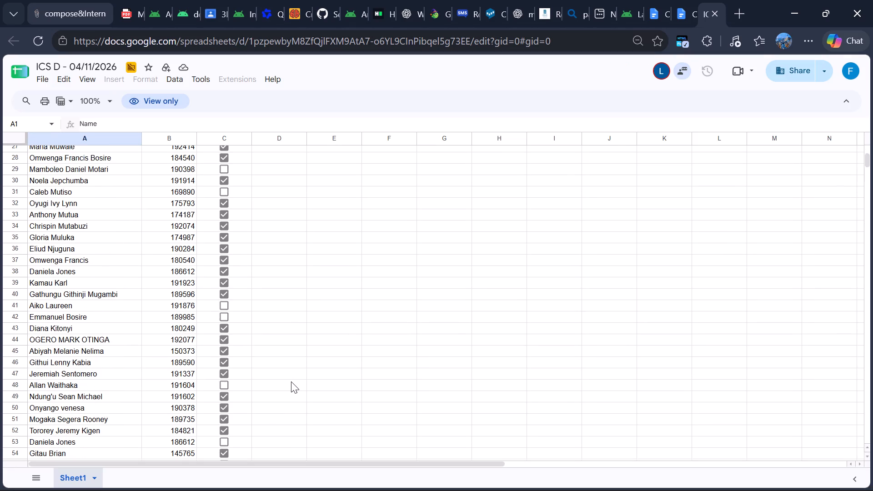
scroll(291, 381, "up", 1)
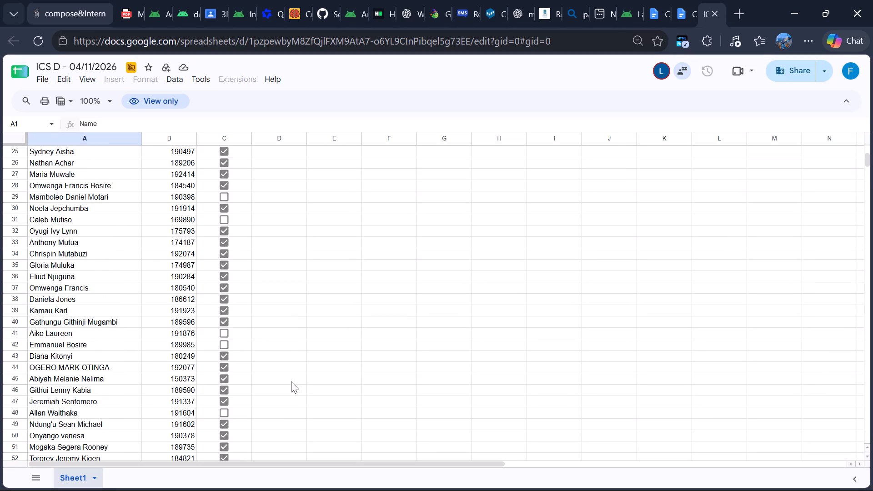
left_click(713, 12)
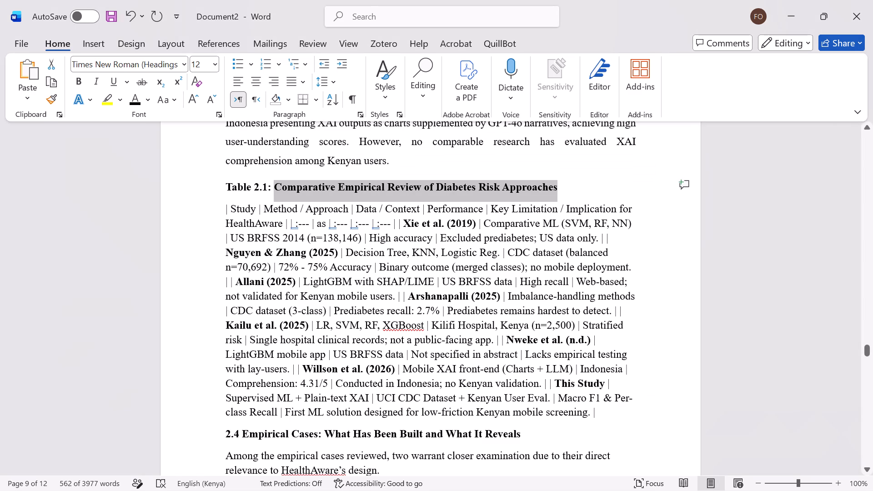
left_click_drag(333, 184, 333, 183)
Remove the typed number 2.4 from the Empirical Cases: What Has Been Built and What It Reveals heading and apply the Heading 2 style.
scroll(301, 301, "down", 2)
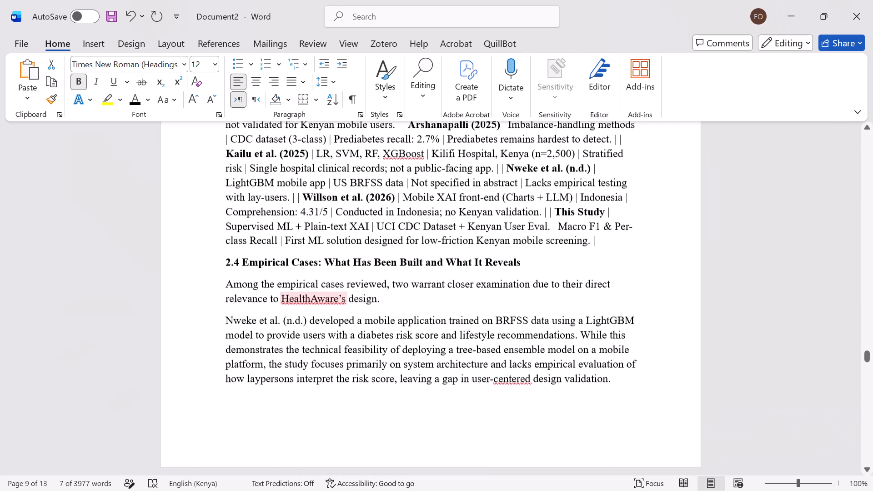
left_click_drag(225, 259, 235, 258)
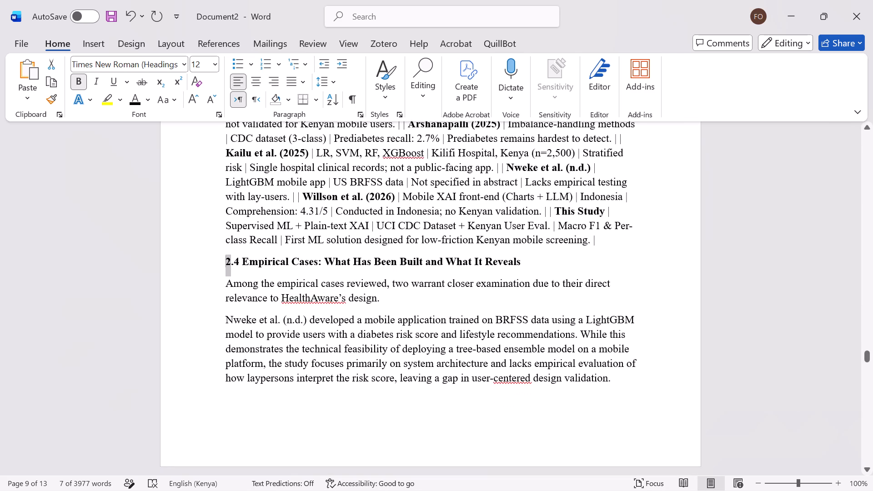
left_click_drag(235, 258, 241, 259)
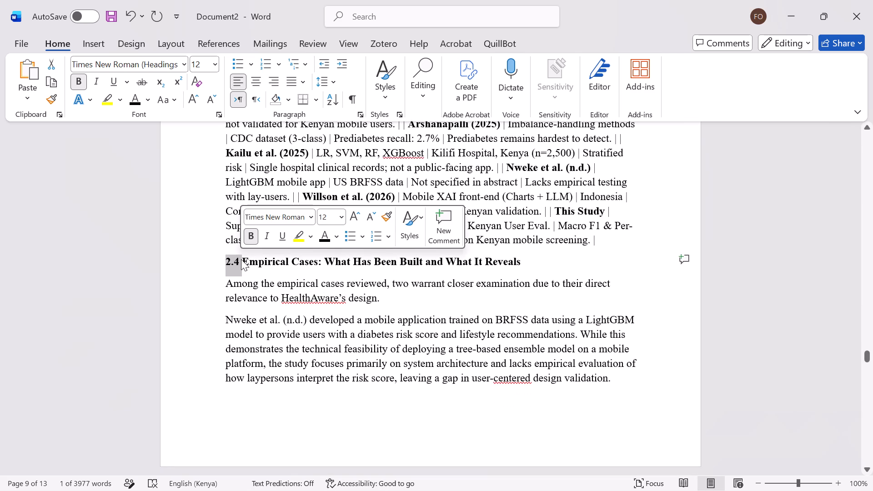
key("Delete")
left_click_drag(224, 260, 451, 266)
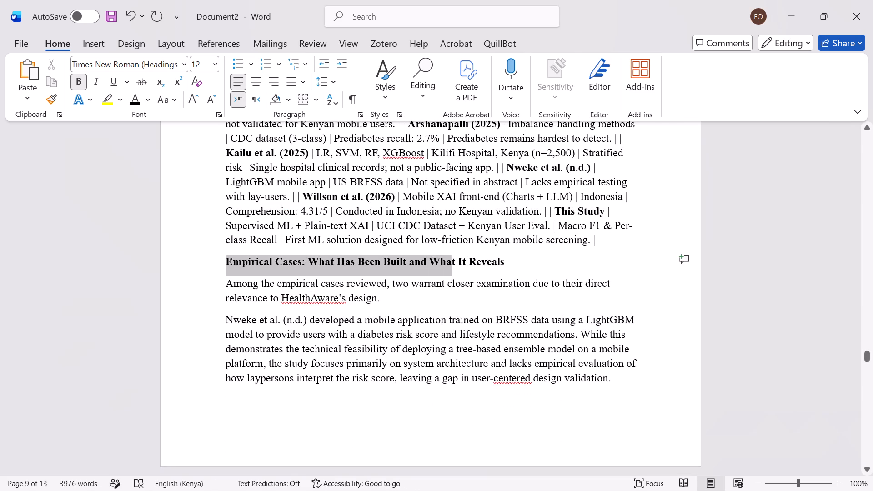
left_click_drag(451, 266, 494, 264)
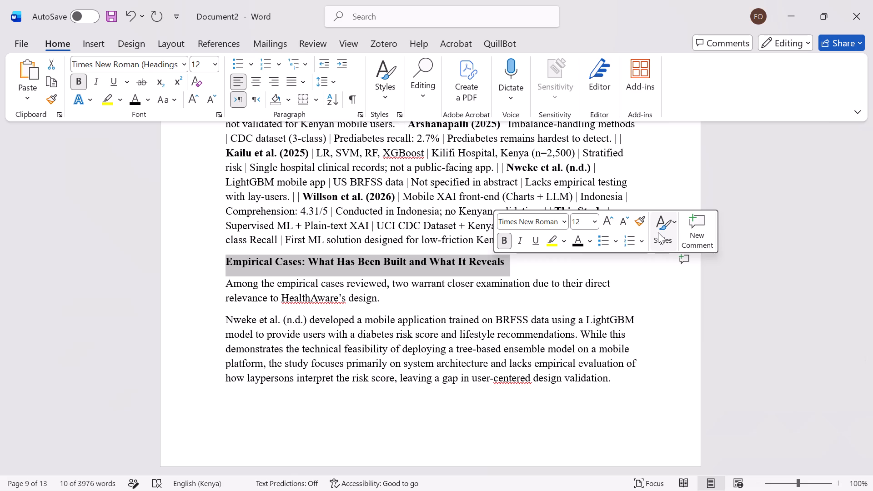
left_click(658, 232)
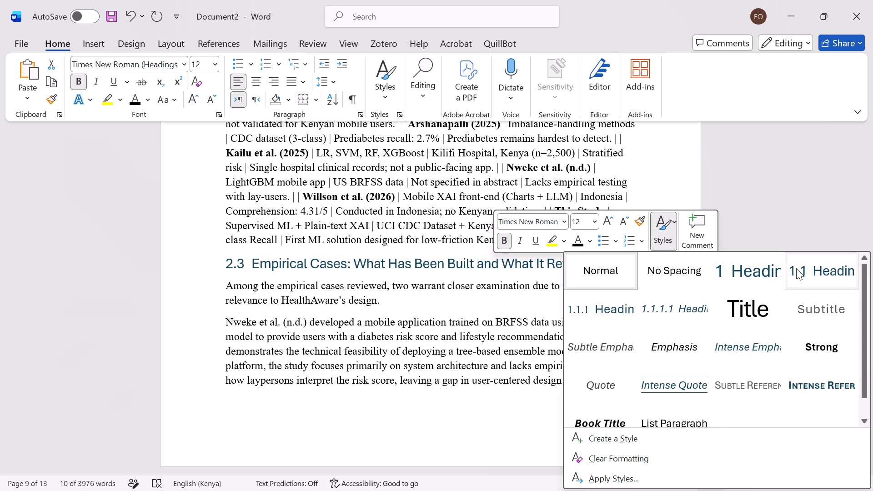
left_click(796, 268)
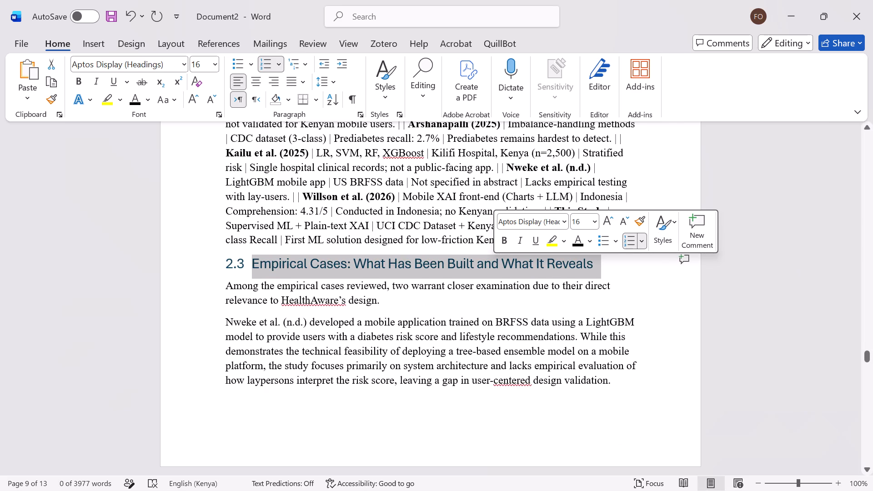
Review the heading numbering and formatting in Chapter 2, from the introduction above 2.1.1 through the Theoretical Framework section.
scroll(375, 230, "up", 8)
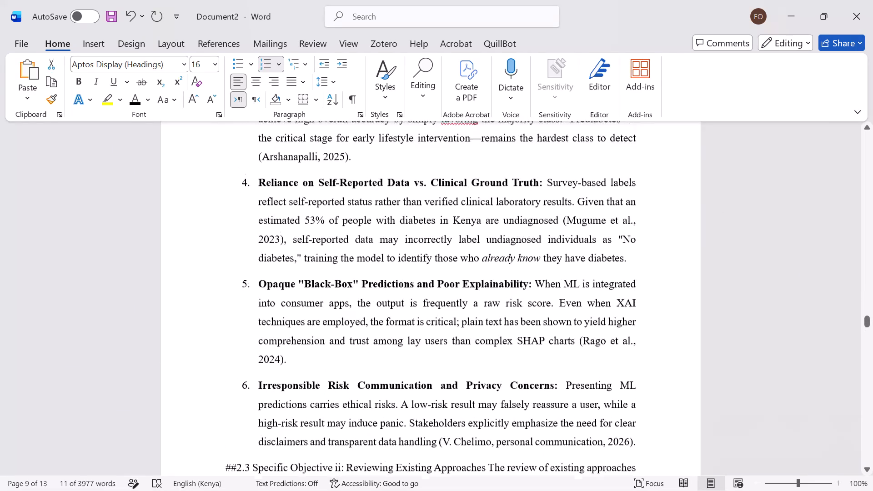
scroll(375, 230, "up", 5)
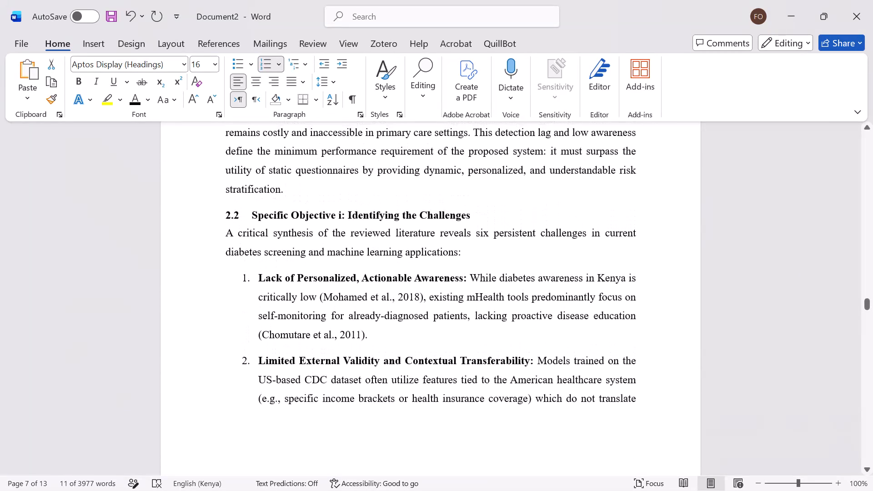
scroll(375, 230, "up", 5)
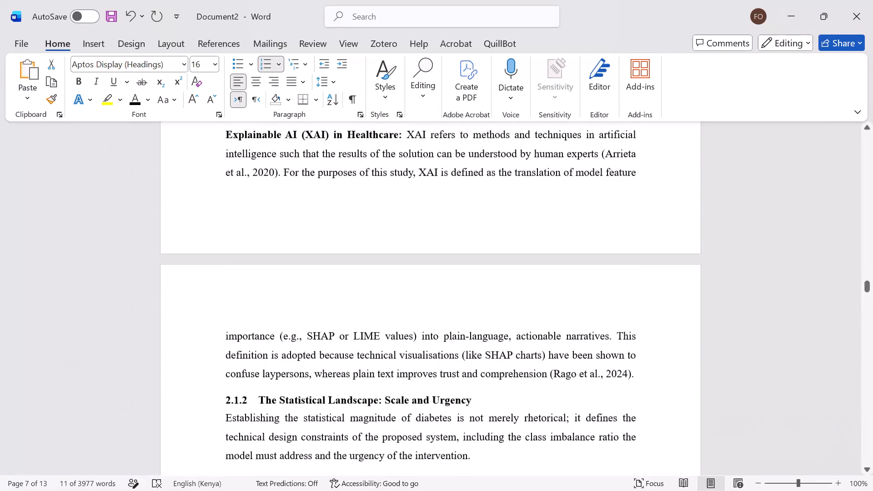
scroll(375, 230, "up", 2)
scroll(375, 230, "right", 1)
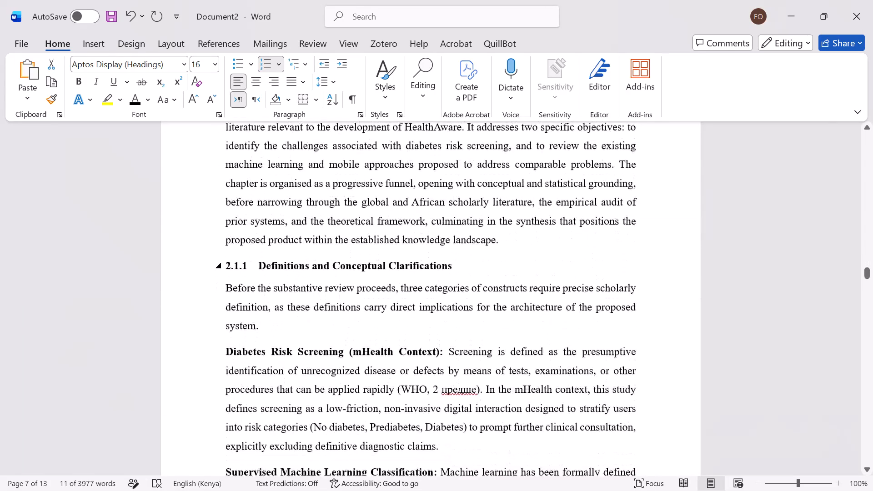
scroll(375, 230, "down", 4)
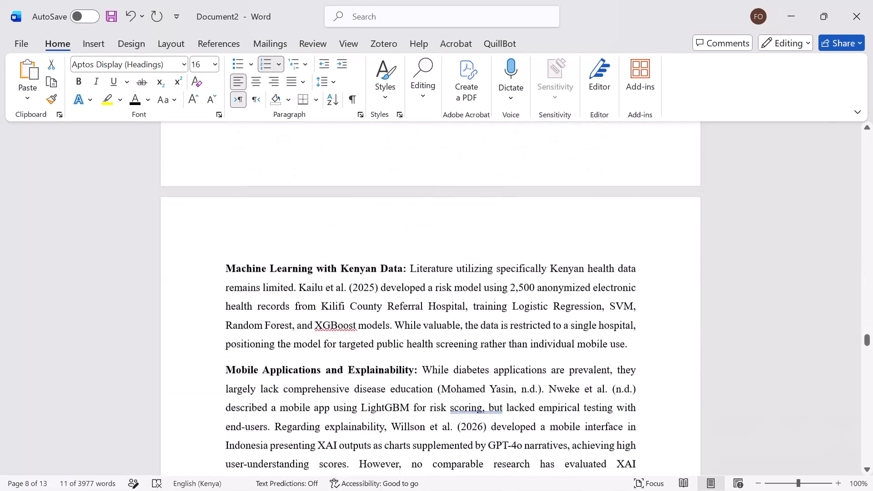
scroll(375, 230, "down", 5)
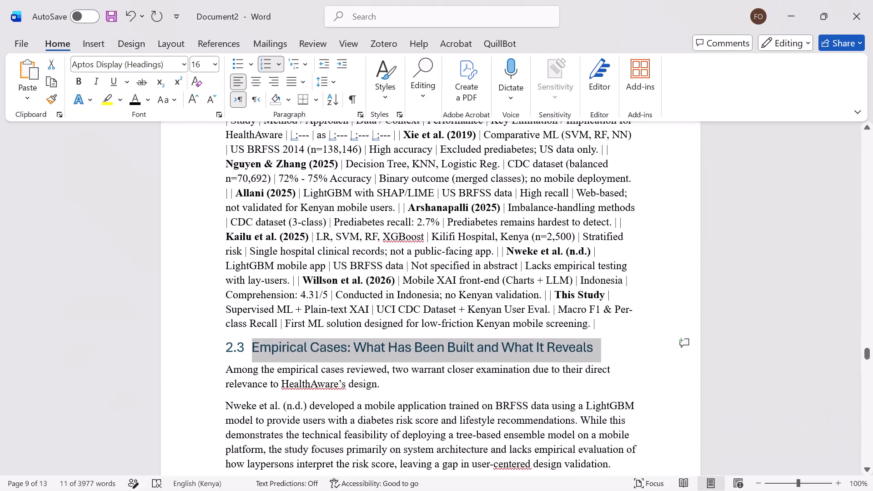
scroll(375, 230, "down", 4)
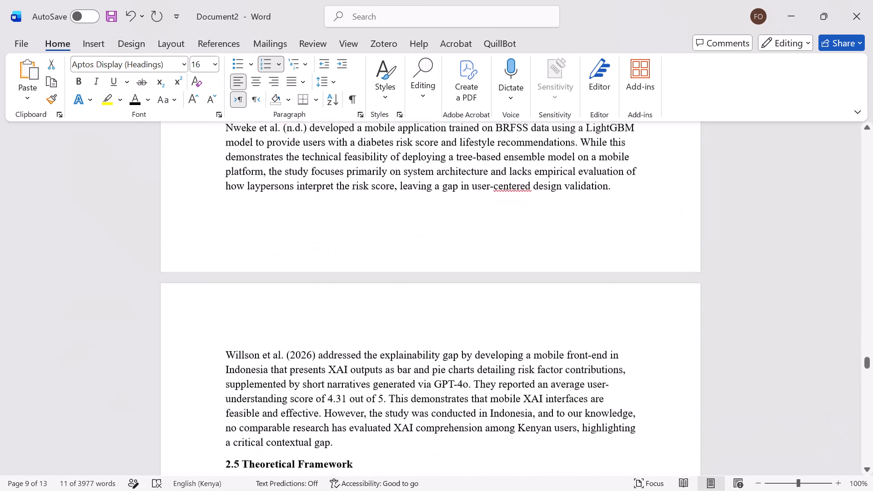
scroll(375, 230, "down", 2)
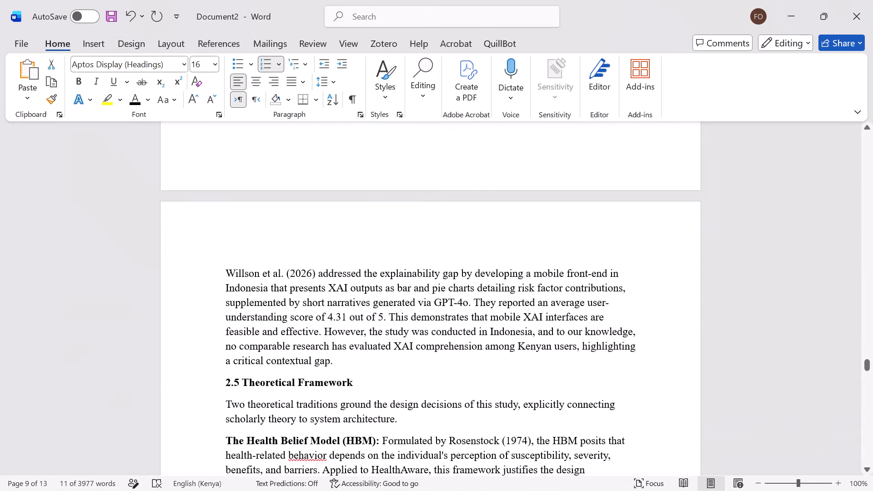
Format the Empirical Cases heading in Times New Roman (Headings), 12 pt, bold and black.
scroll(375, 230, "up", 2)
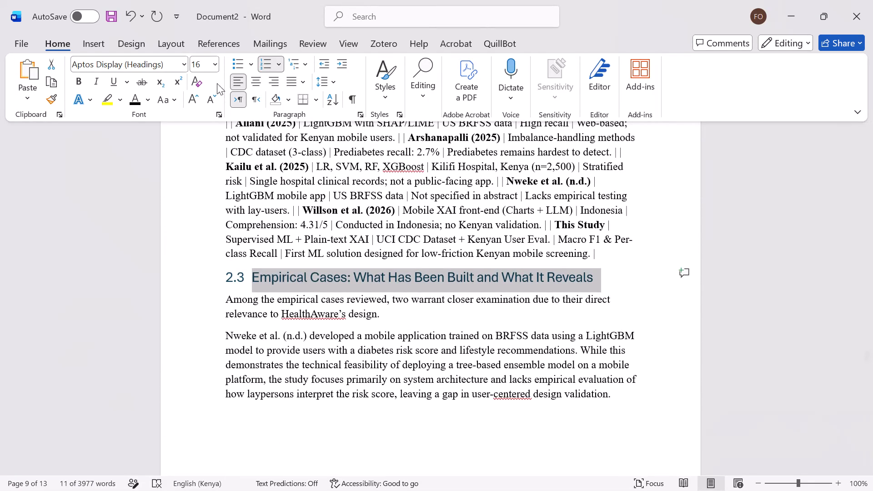
left_click(184, 65)
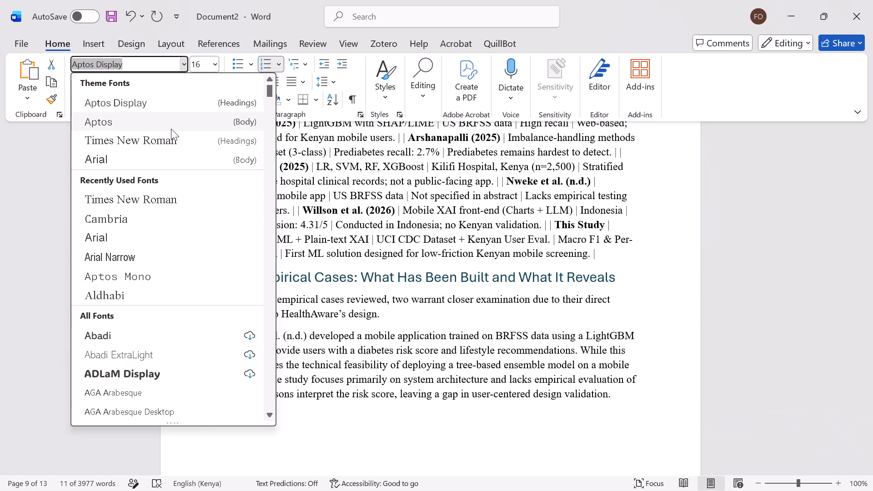
left_click(165, 139)
double_click(202, 61)
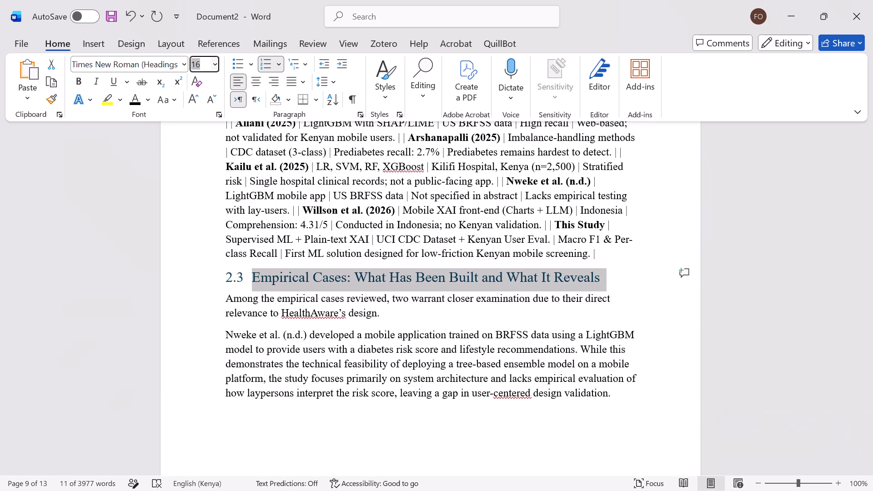
key("BackSpace")
key("2")
key("Return")
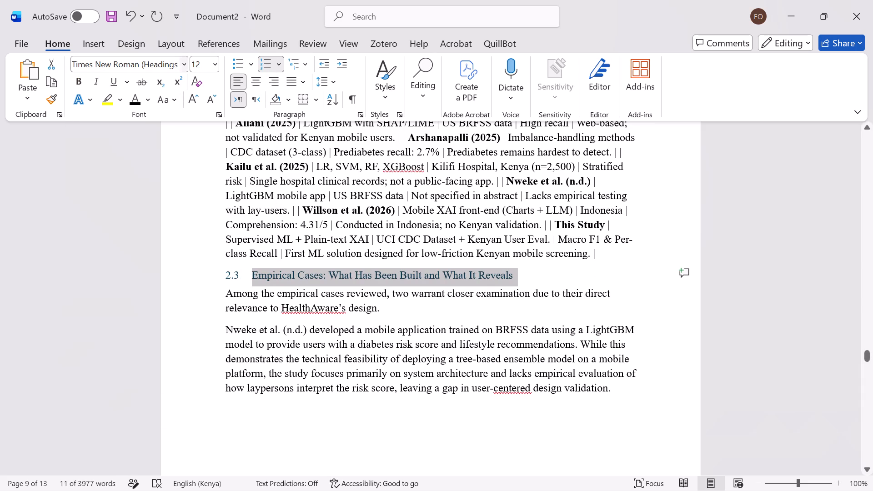
left_click(77, 78)
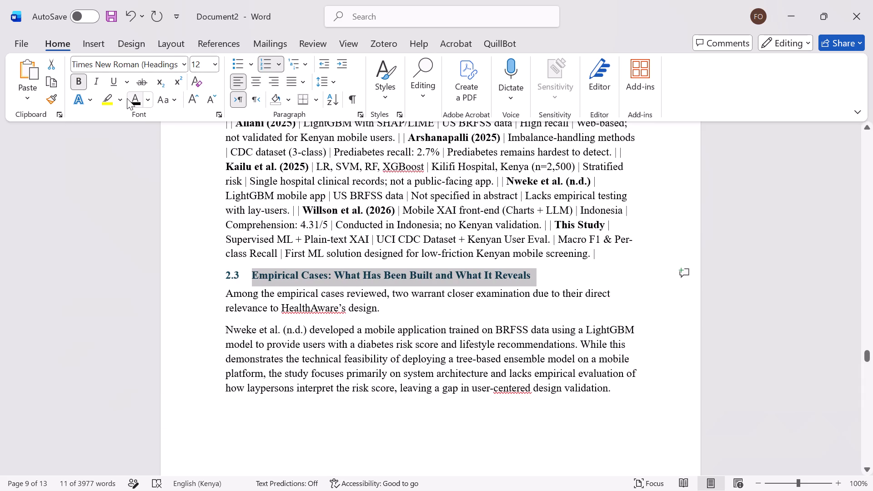
left_click(127, 98)
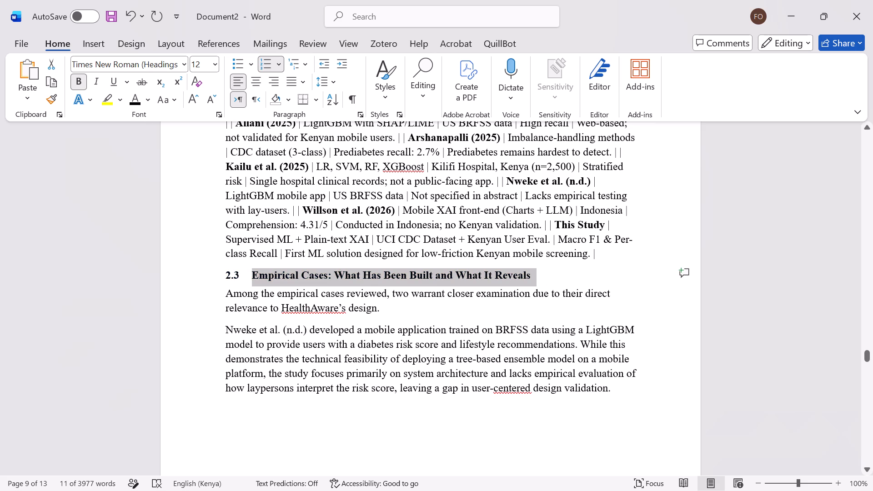
Set the line spacing of the Empirical Cases: What Has Been Built and What It Reveals heading to 1.5.
left_click(324, 82)
left_click(325, 143)
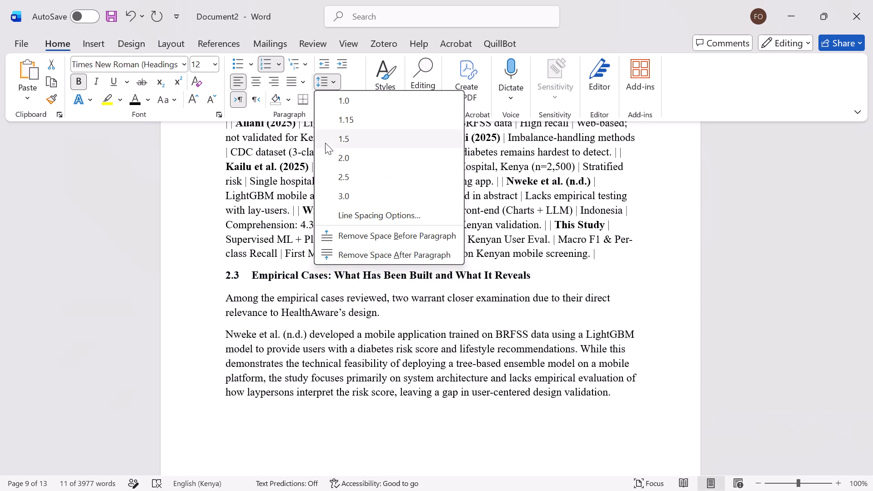
Justify all text from the first paragraph under the Empirical Cases heading to the last reference and set its line spacing to 1.5.
left_click_drag(226, 295, 311, 478)
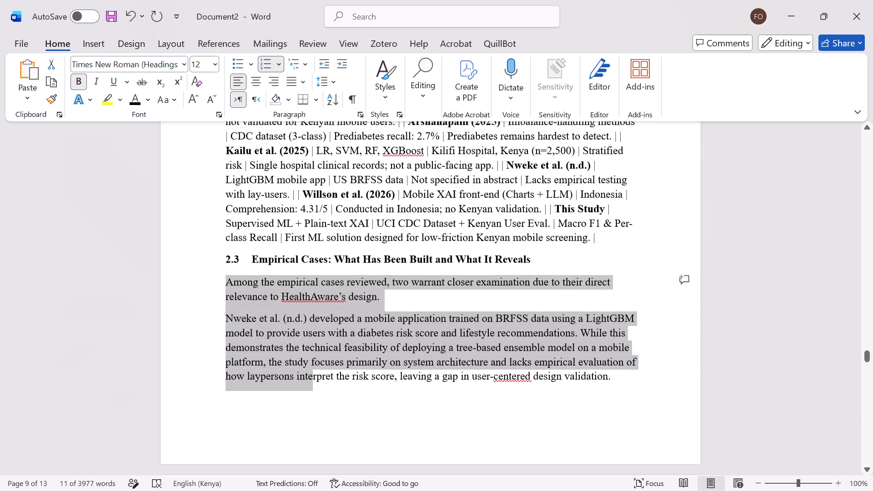
left_click_drag(311, 478, 306, 341)
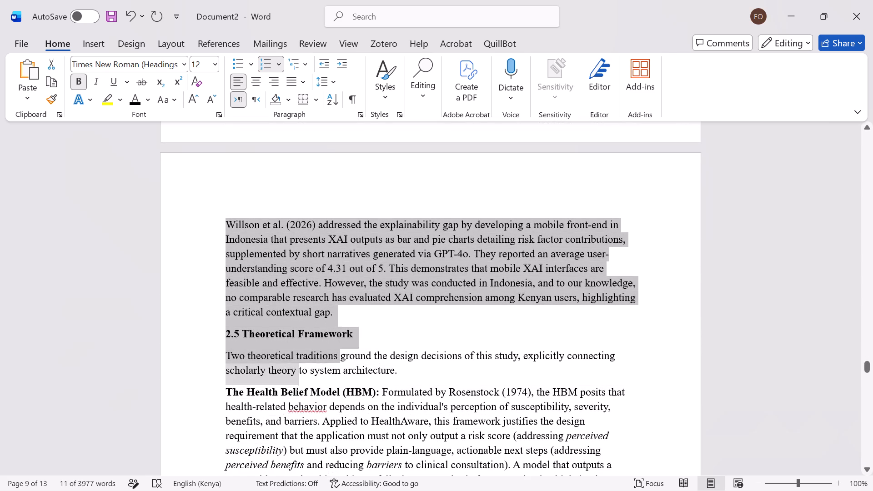
left_click_drag(306, 341, 349, 431)
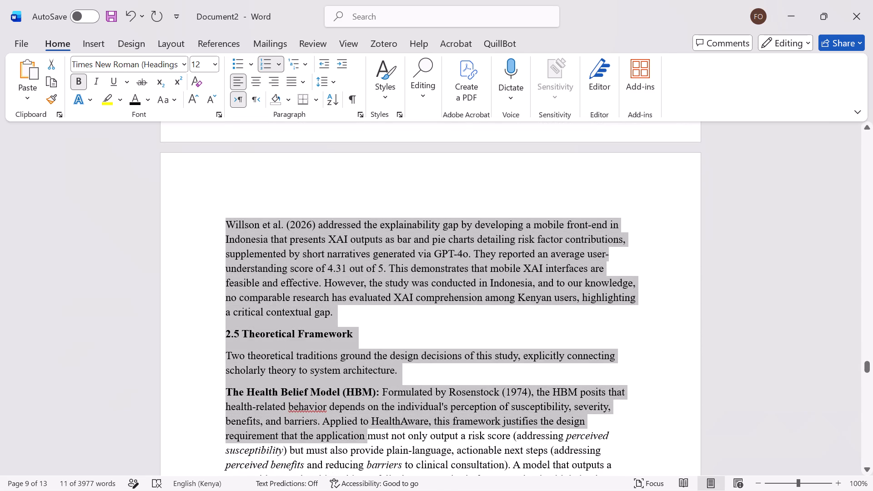
left_click_drag(349, 431, 345, 490)
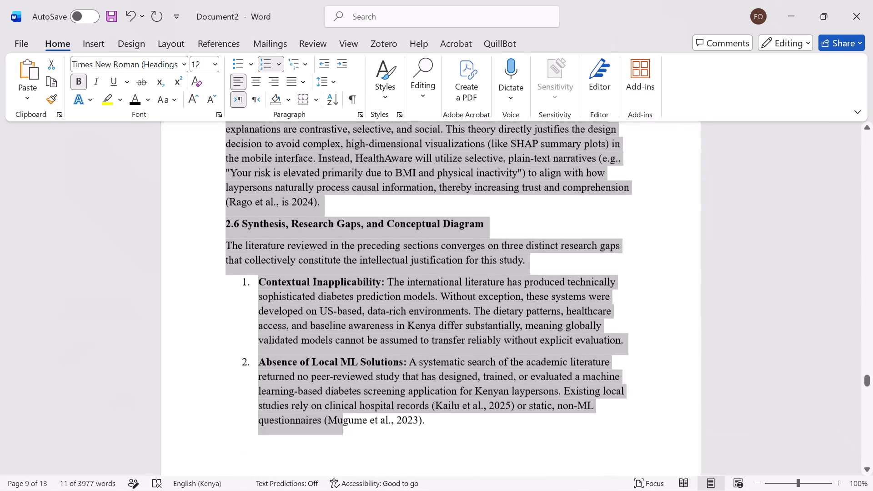
left_click_drag(345, 490, 340, 465)
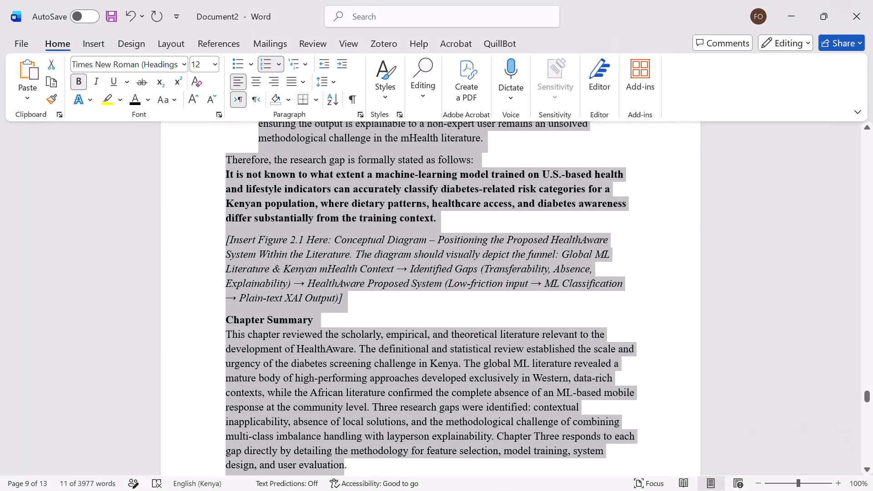
left_click_drag(340, 465, 339, 484)
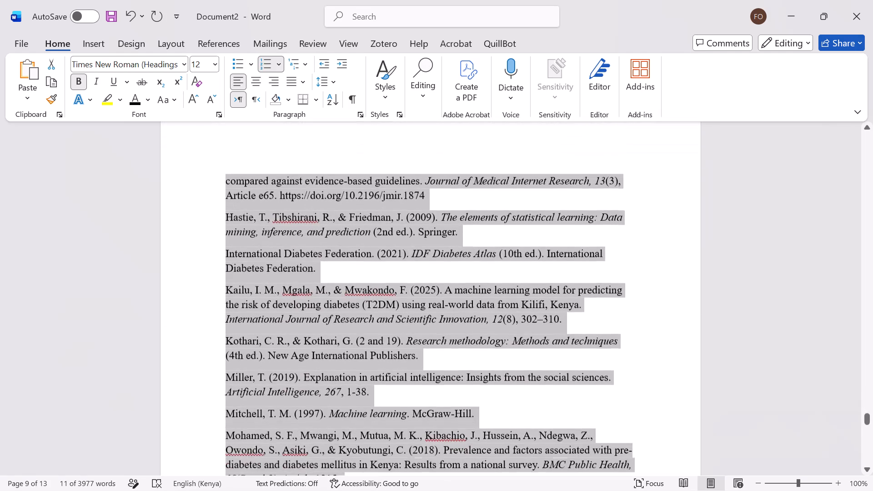
left_click_drag(339, 484, 397, 424)
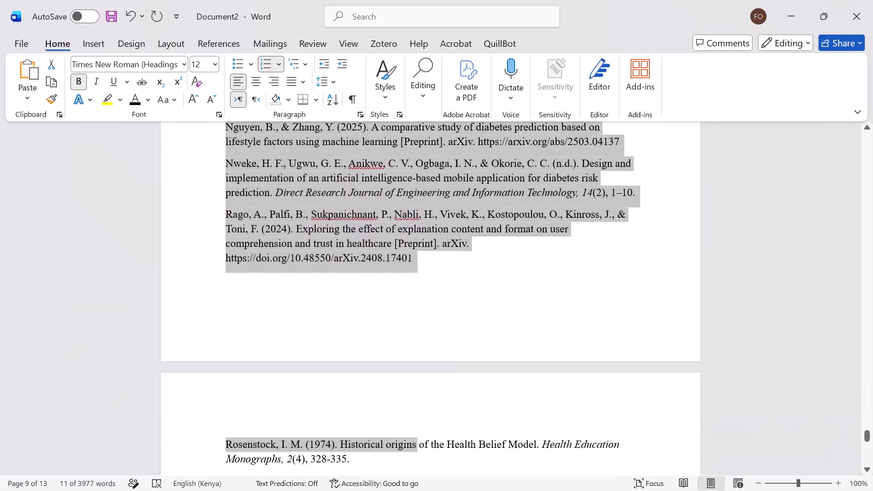
left_click_drag(397, 424, 328, 261)
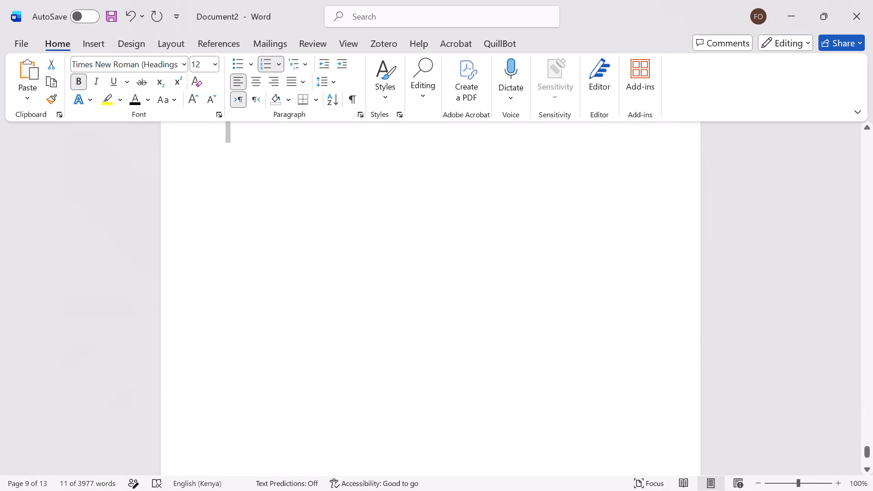
left_click_drag(328, 261, 372, 143)
left_click_drag(372, 143, 379, 118)
scroll(371, 141, "down", 1)
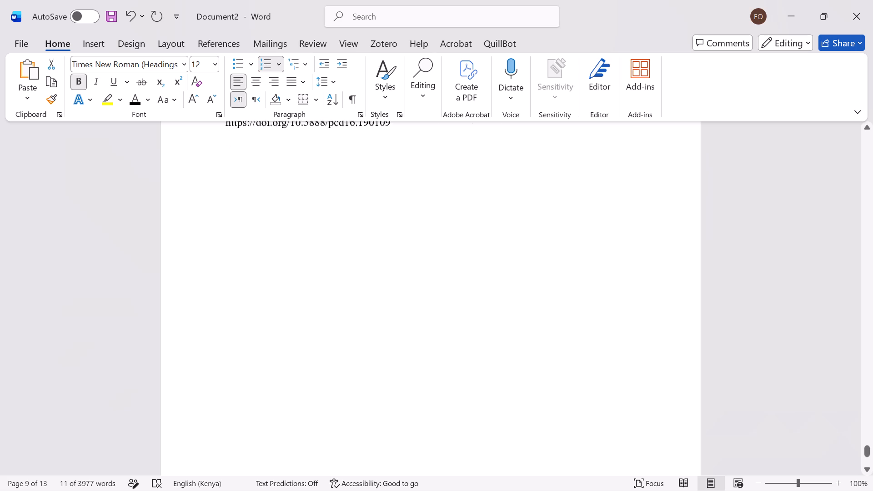
scroll(379, 118, "down", 1)
left_click_drag(379, 118, 436, 205)
scroll(385, 130, "up", 1)
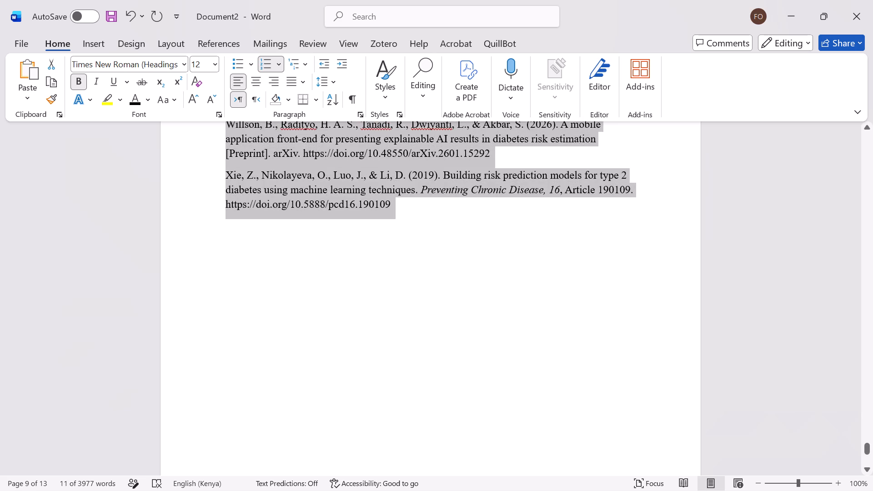
left_click_drag(436, 205, 436, 205)
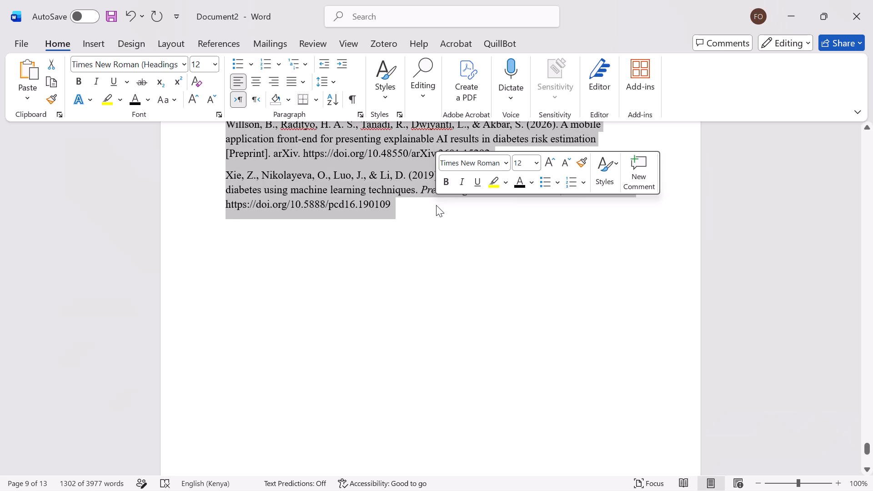
left_click(301, 79)
left_click(309, 104)
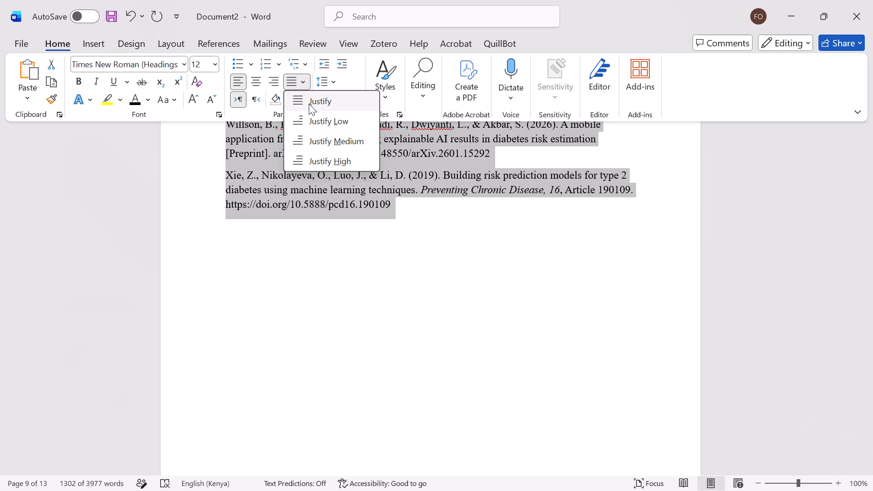
left_click(326, 77)
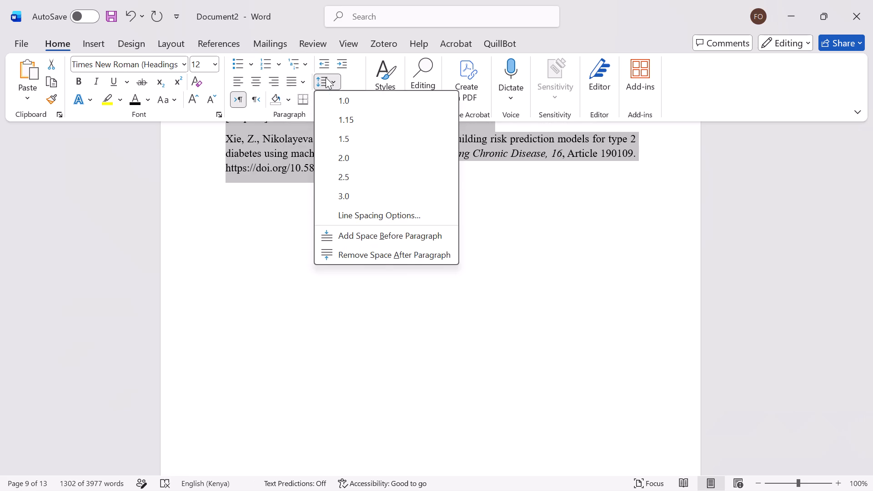
left_click(335, 140)
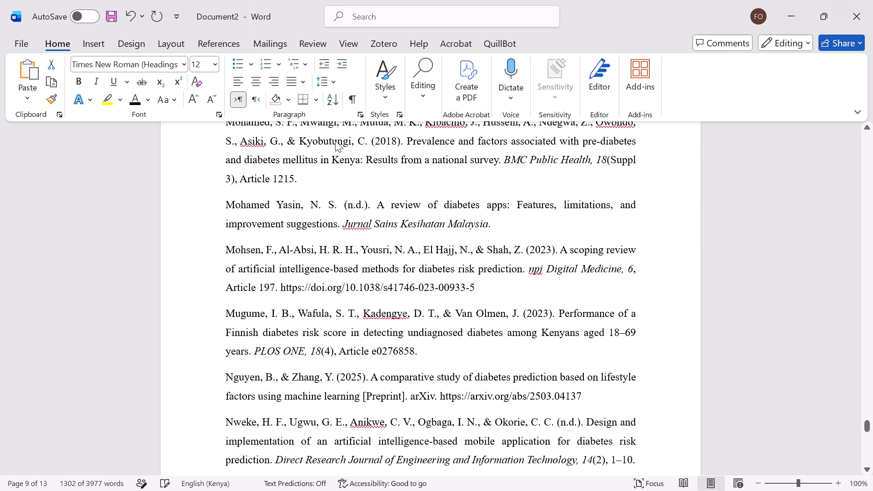
Review the justified, respaced text from the references back up to the Empirical Cases heading.
scroll(301, 200, "up", 11)
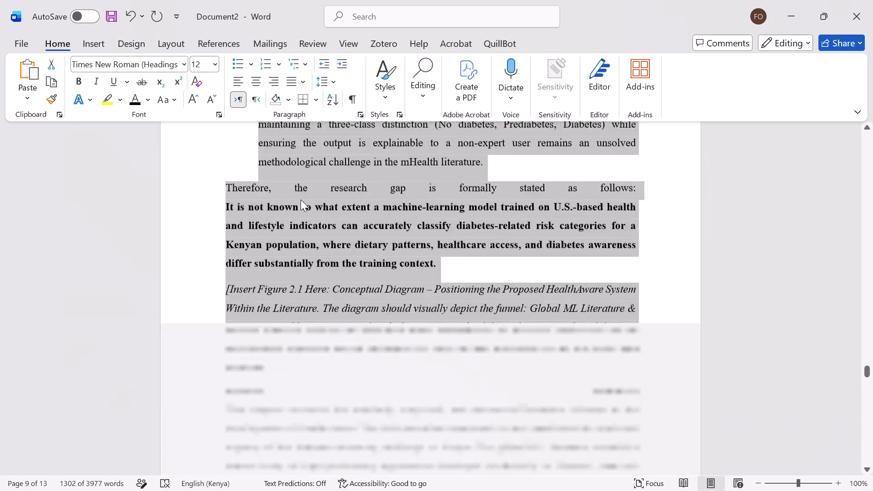
scroll(301, 200, "down", 5)
scroll(301, 200, "up", 4)
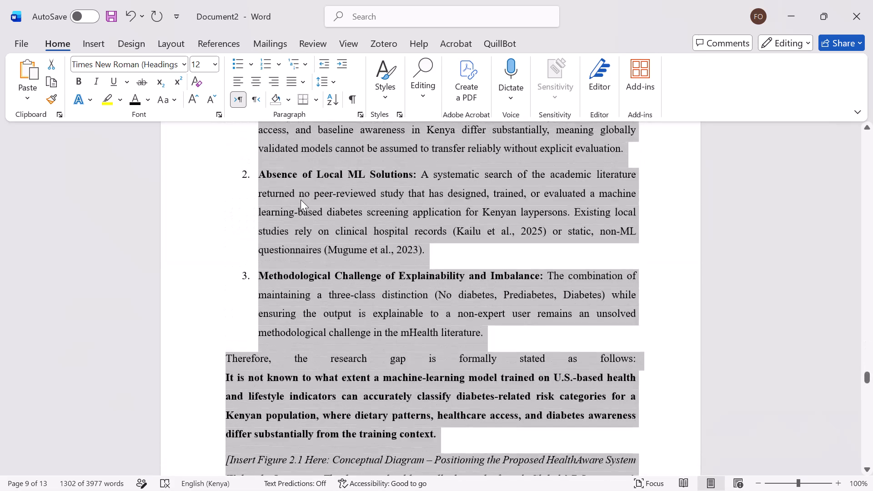
scroll(301, 200, "up", 6)
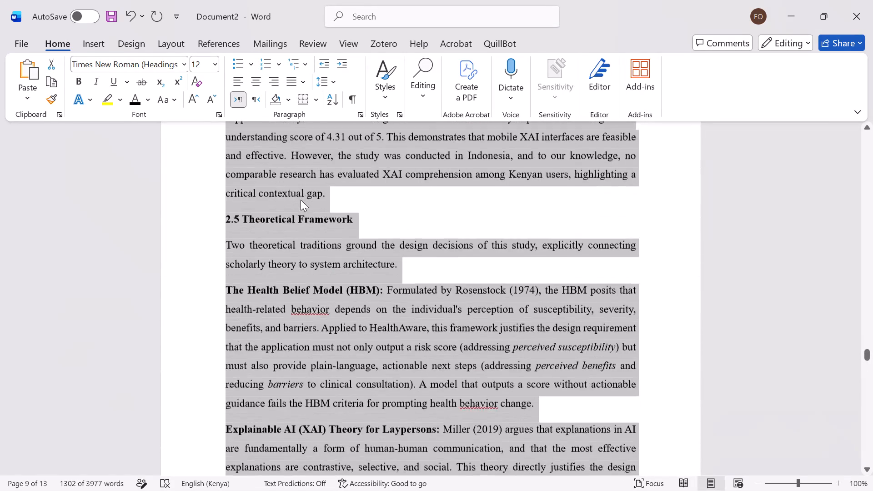
scroll(301, 200, "up", 1)
scroll(301, 200, "right", 1)
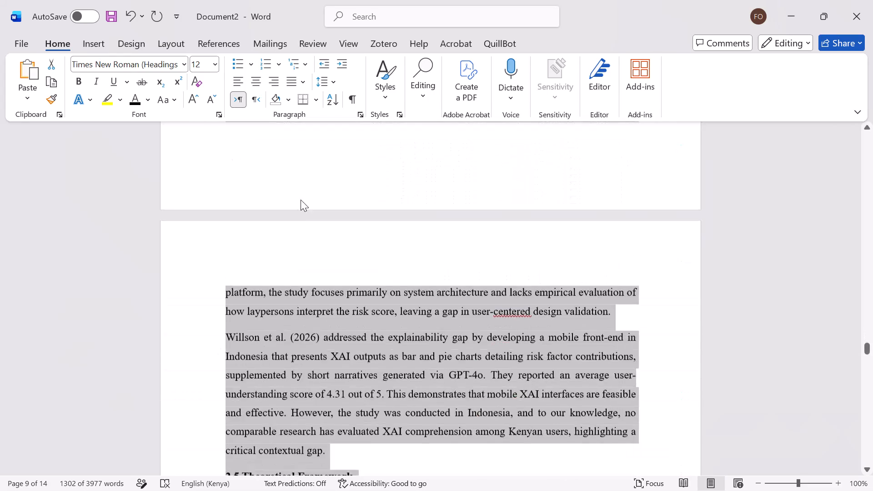
scroll(301, 200, "right", 1)
left_click(286, 251)
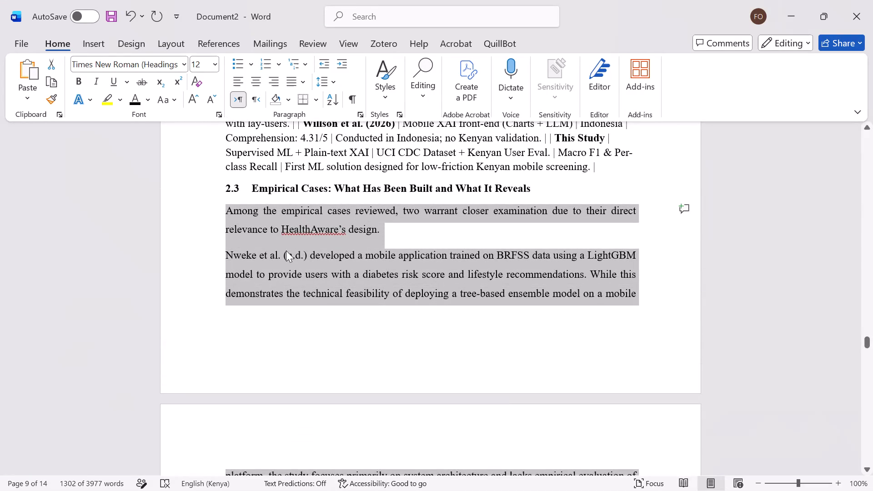
Add the flagged word HealthAware's in the first Empirical Cases paragraph to the spelling dictionary.
left_click(311, 226)
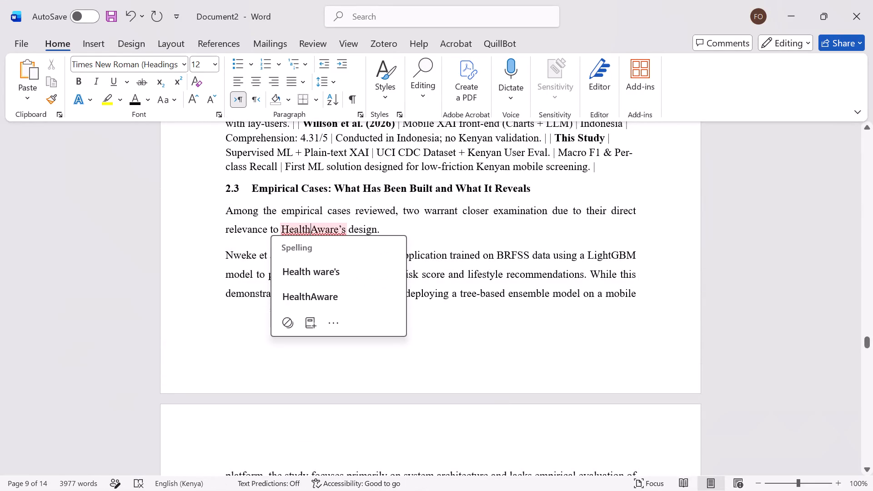
left_click(304, 320)
Apply the Heading 2 style to the words Theoretical Framework in the 2.5 heading, leaving the typed number out.
scroll(304, 320, "down", 4)
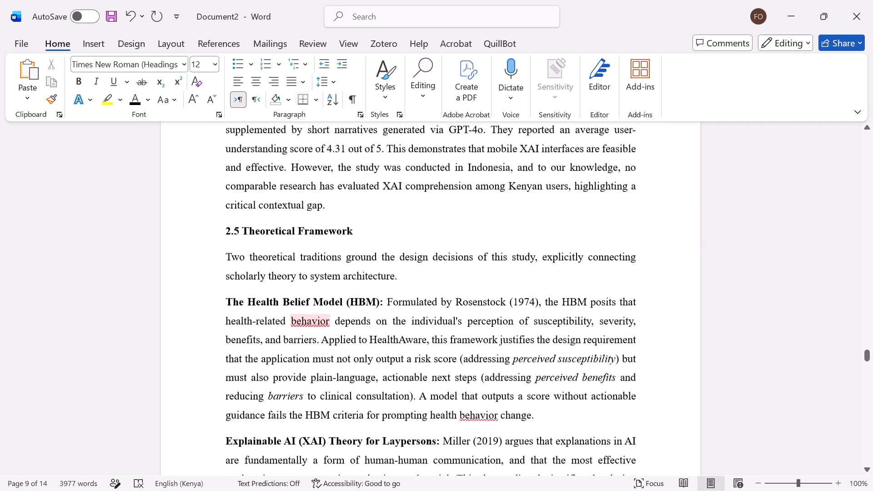
left_click_drag(356, 226, 298, 228)
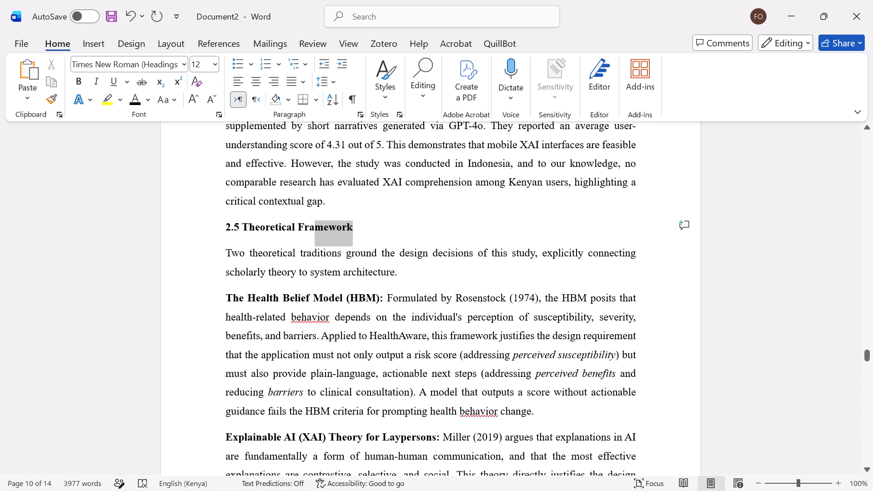
left_click_drag(298, 228, 259, 230)
scroll(259, 230, "up", 2)
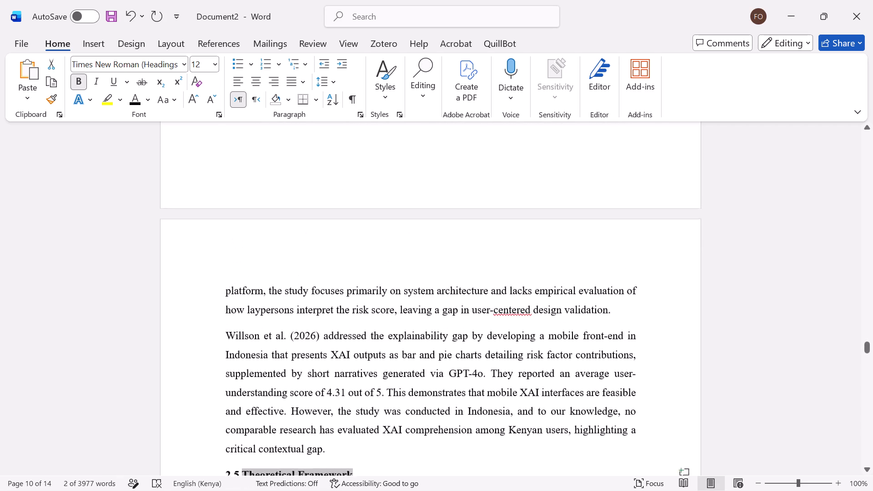
scroll(259, 230, "up", 3)
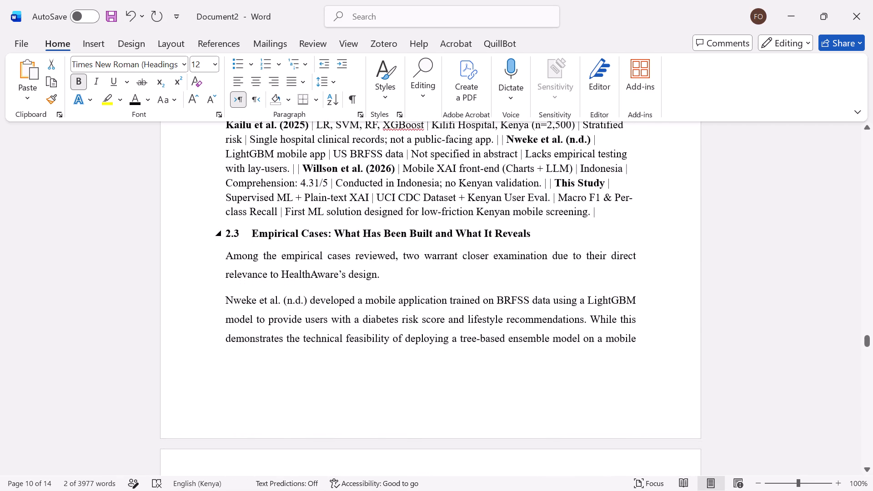
scroll(259, 230, "down", 3)
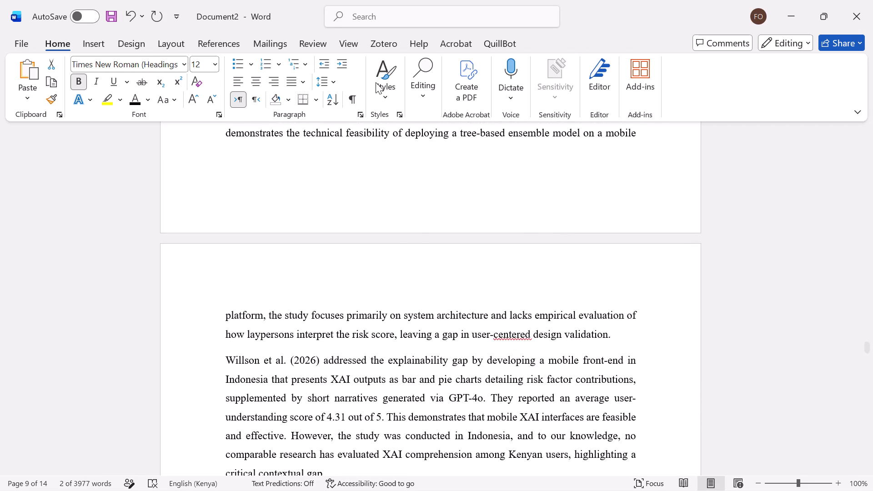
left_click(376, 82)
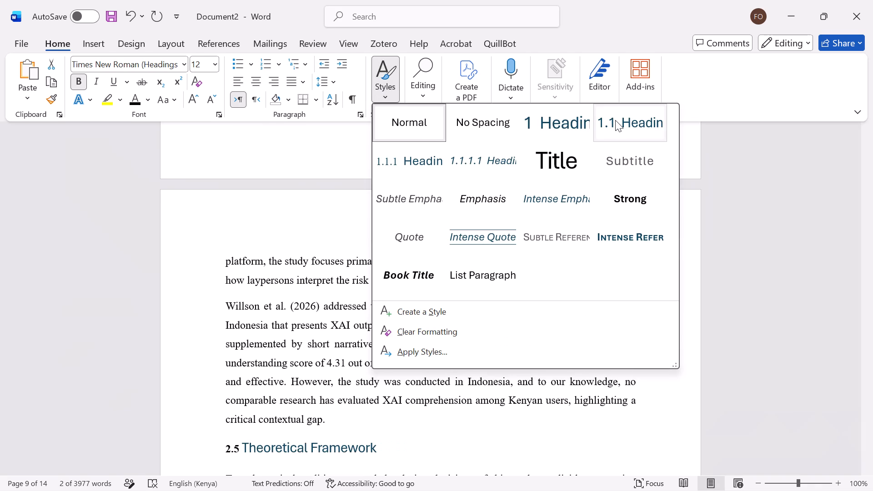
left_click(615, 120)
Delete the typed number 2.5 in front of the Theoretical Framework heading.
scroll(455, 260, "down", 1)
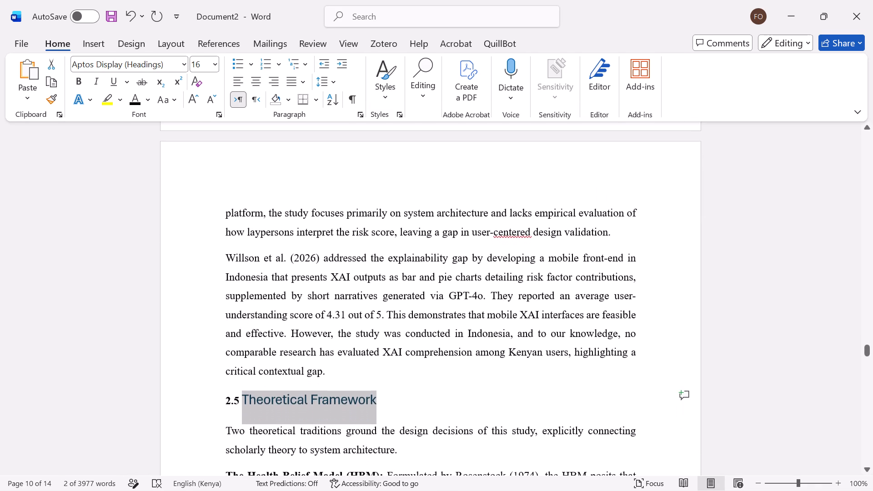
scroll(455, 260, "down", 3)
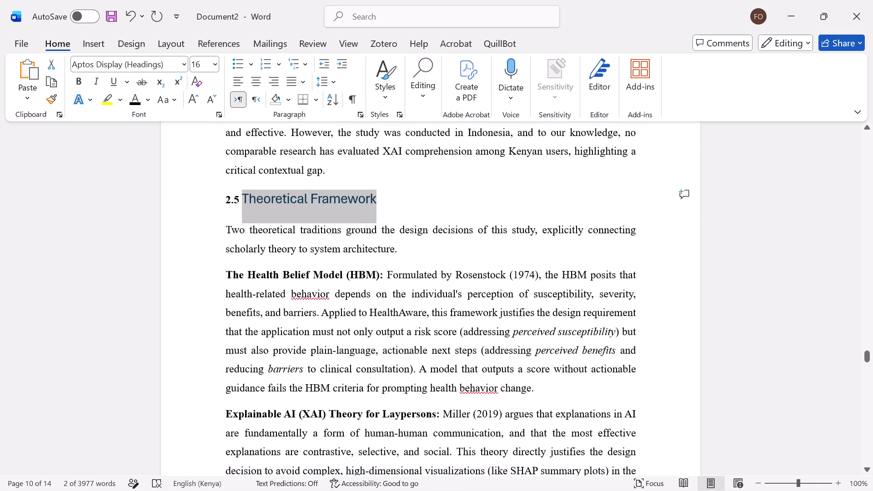
scroll(455, 260, "up", 3)
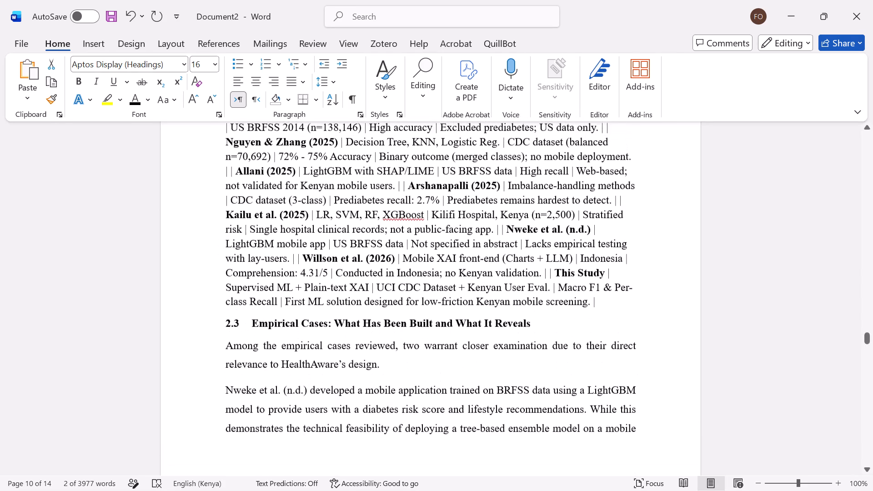
scroll(455, 260, "down", 3)
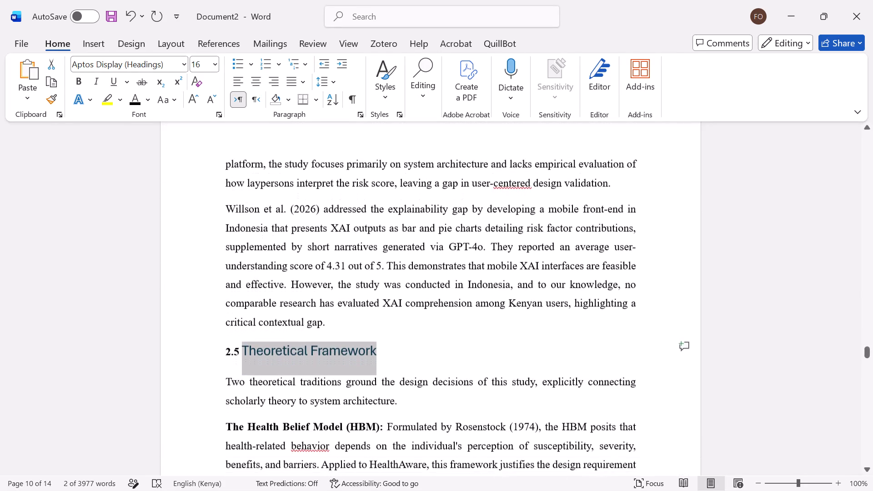
left_click(237, 341)
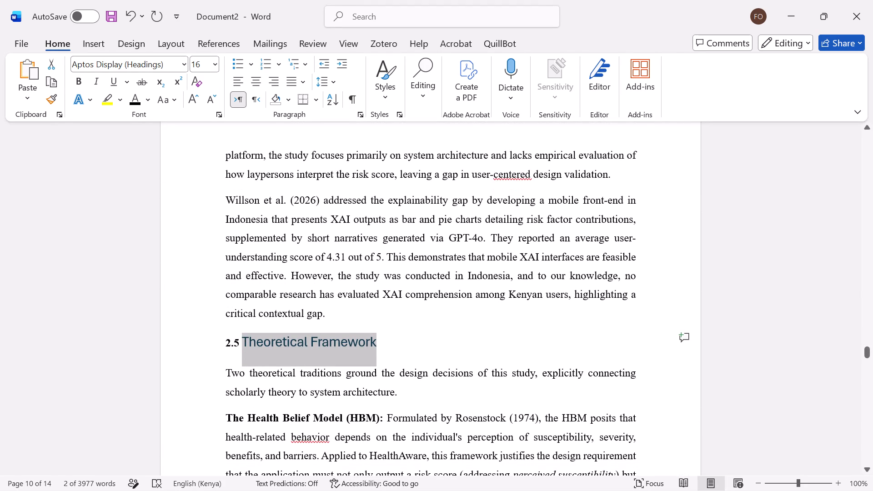
left_click_drag(237, 341, 206, 346)
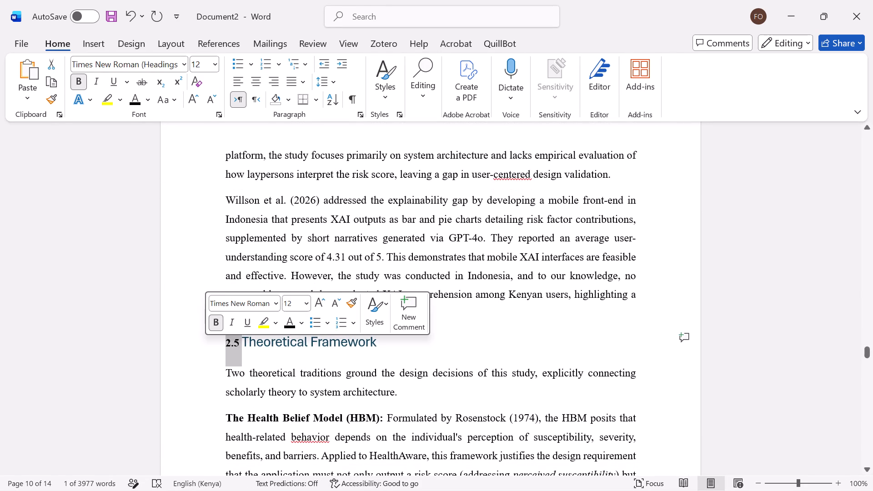
key("Delete")
Apply the numbered Heading 2 style to the whole Theoretical Framework heading line.
left_click_drag(222, 344, 387, 337)
left_click(544, 299)
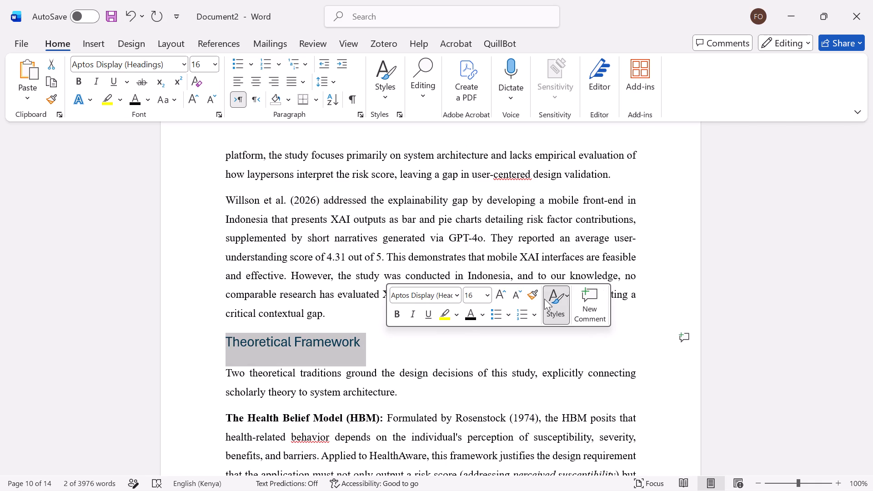
left_click(745, 46)
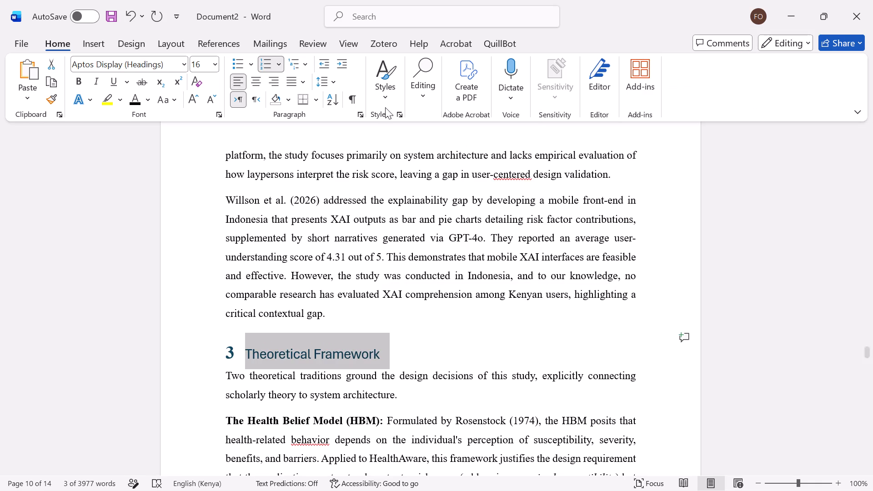
left_click(393, 86)
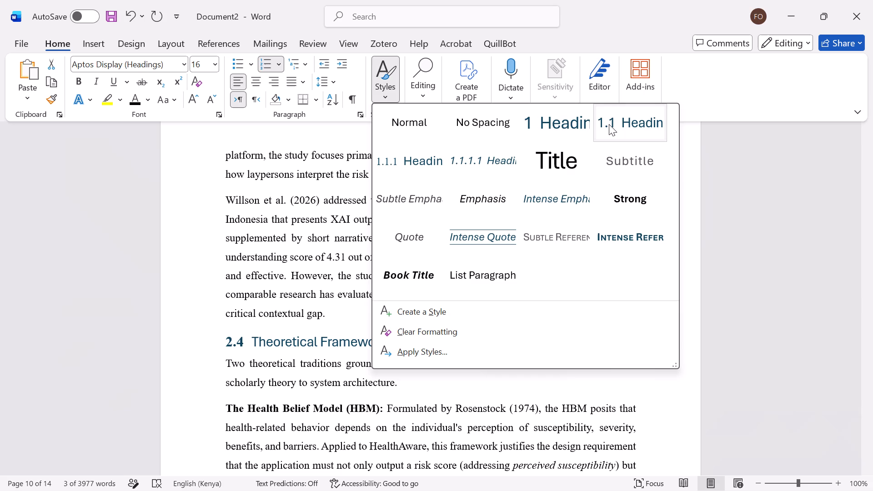
left_click(609, 124)
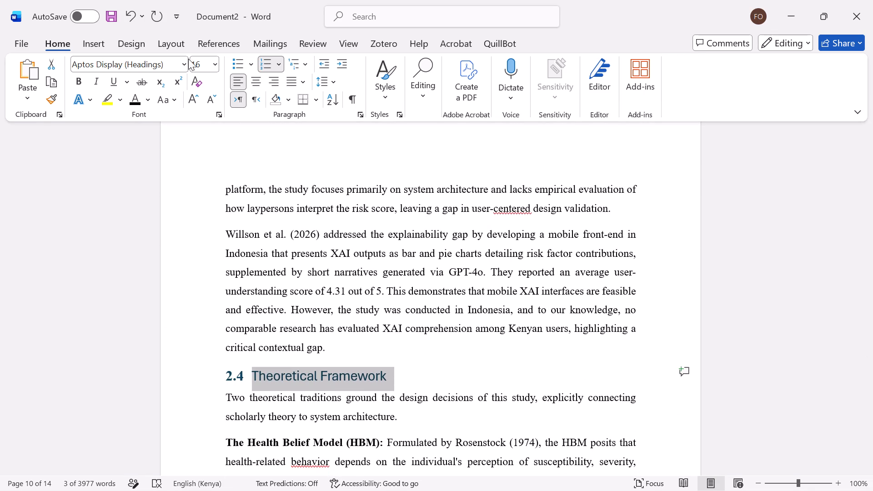
Format the Theoretical Framework heading text in Times New Roman (Headings), size 12, bold and black.
left_click(185, 60)
left_click(163, 140)
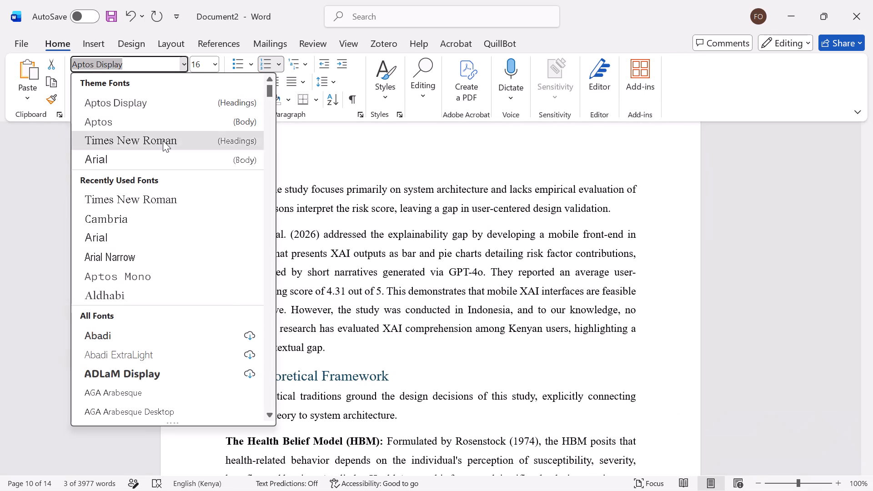
left_click(204, 62)
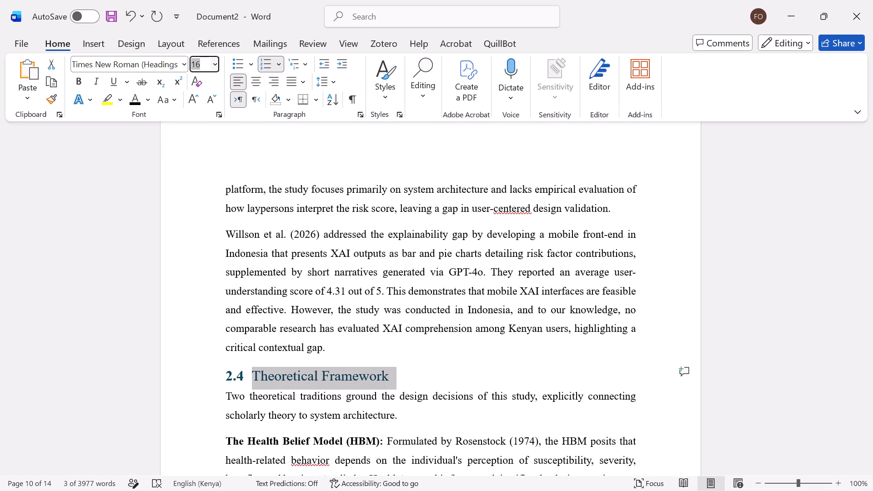
type("12")
key("Return")
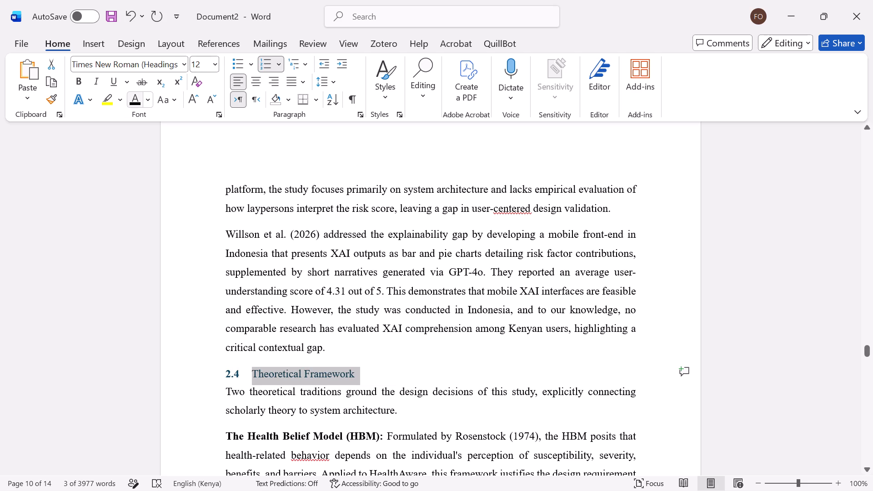
left_click(71, 76)
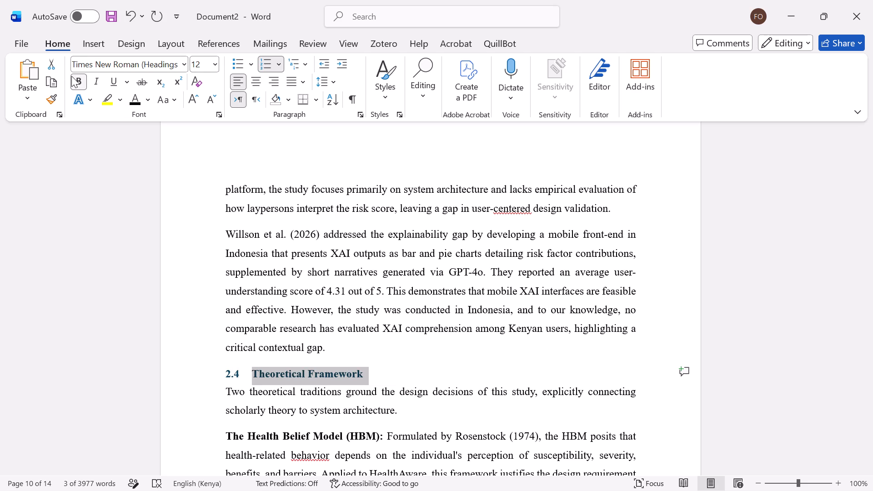
left_click(132, 97)
left_click(236, 371)
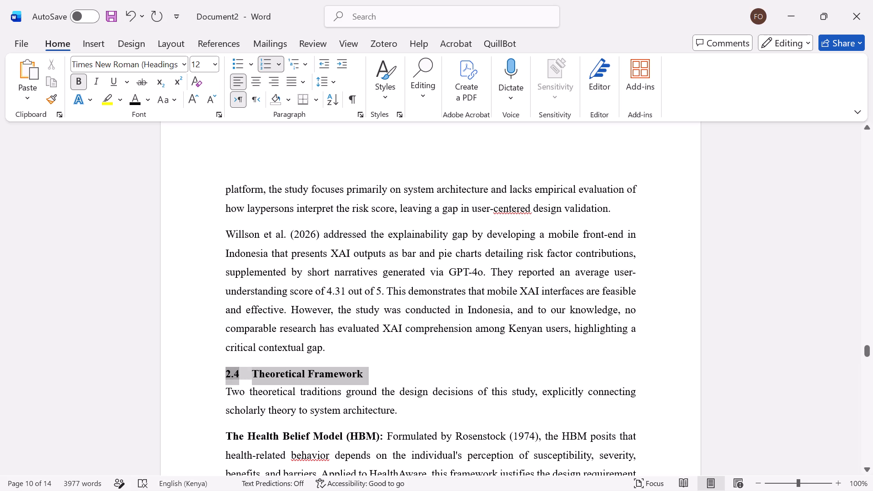
left_click(359, 326)
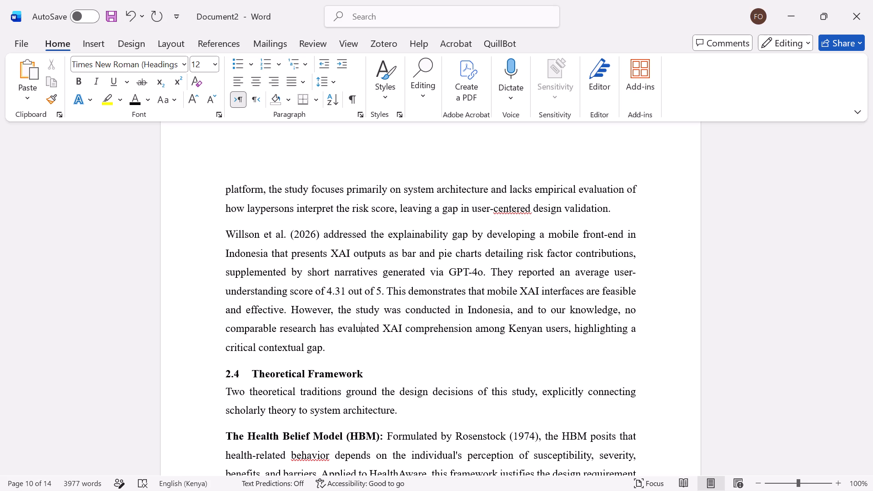
Review the Chapter 2 headings and text from Theoretical Framework back to Identifying the Challenges, and down again to Empirical Cases.
scroll(359, 326, "up", 2)
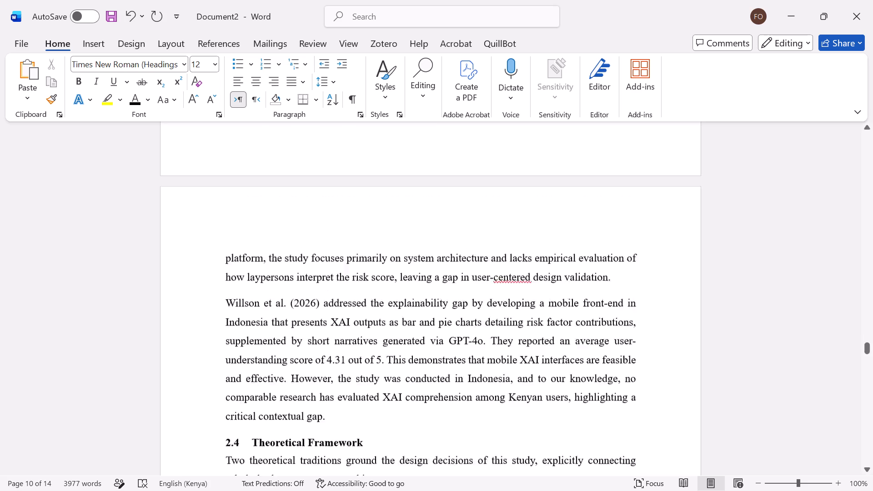
scroll(359, 326, "up", 4)
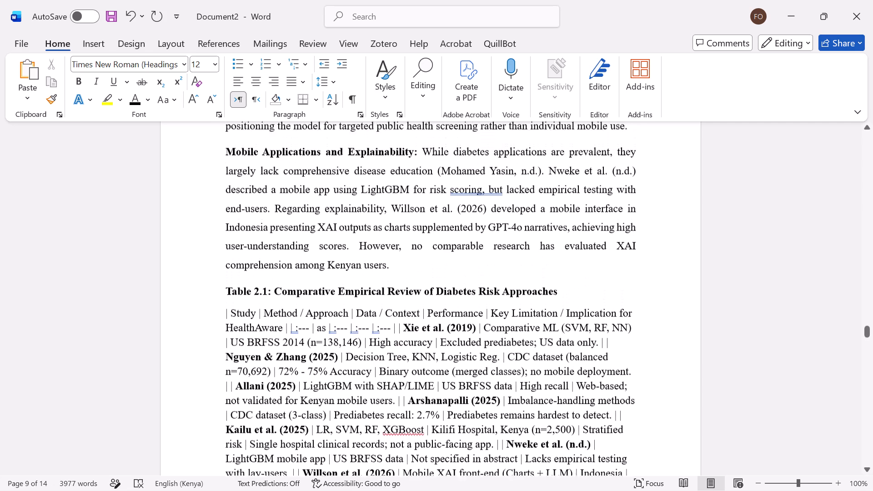
scroll(359, 326, "up", 5)
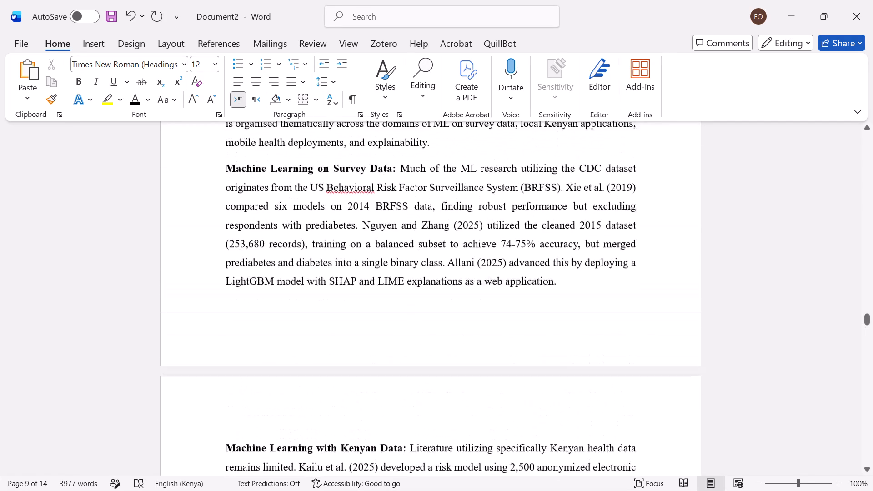
scroll(359, 326, "up", 5)
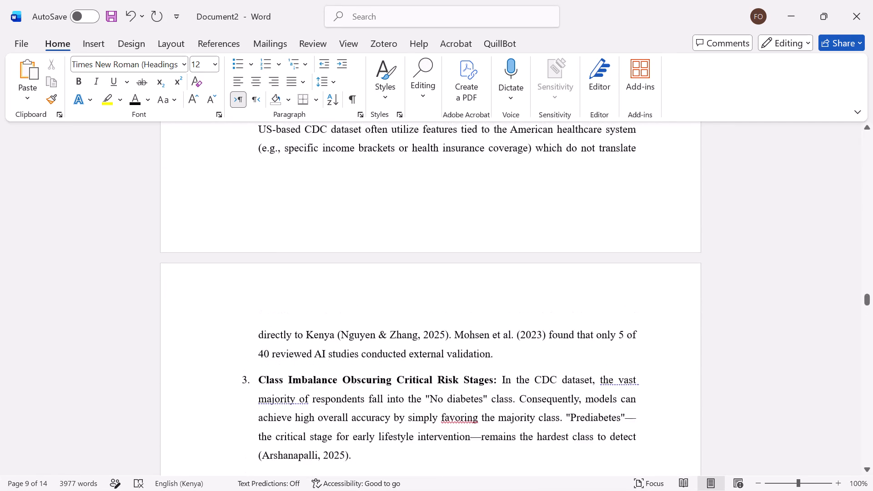
scroll(359, 326, "up", 2)
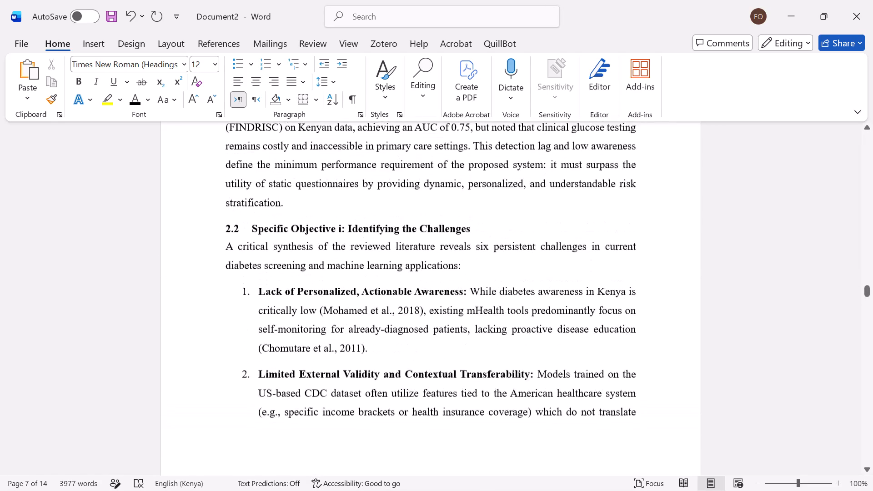
scroll(359, 326, "down", 3)
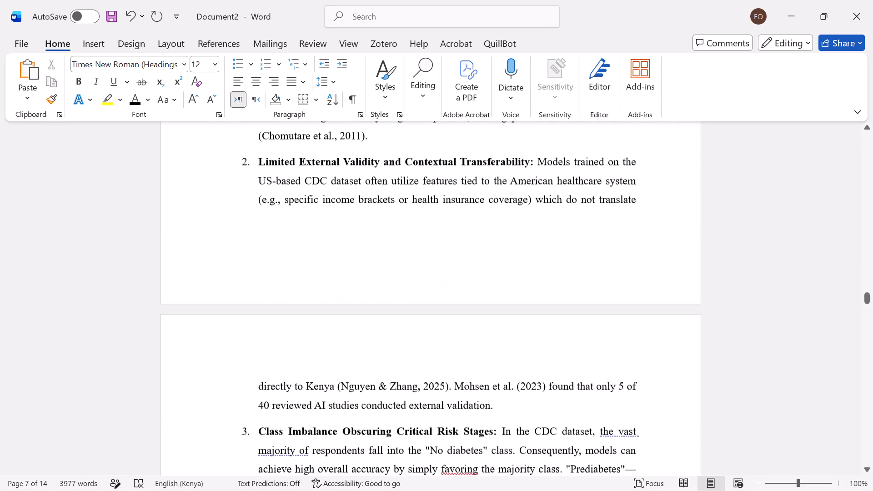
scroll(359, 326, "down", 6)
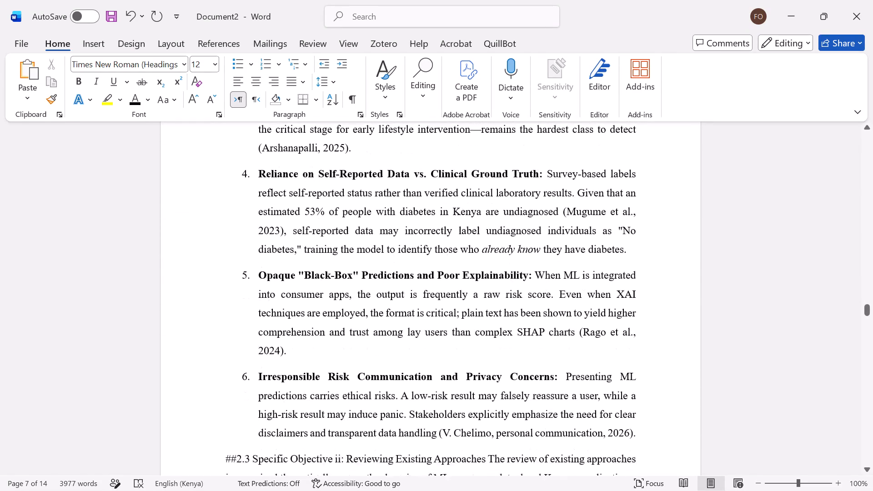
scroll(359, 326, "down", 5)
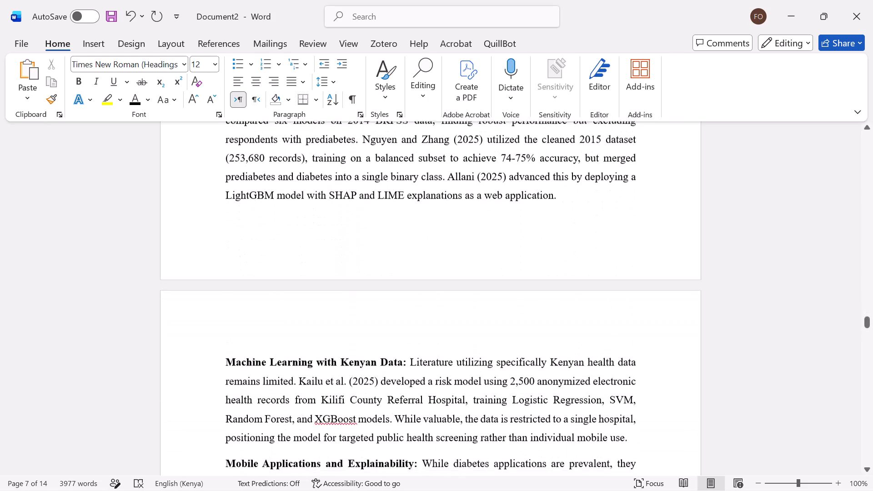
scroll(359, 326, "down", 3)
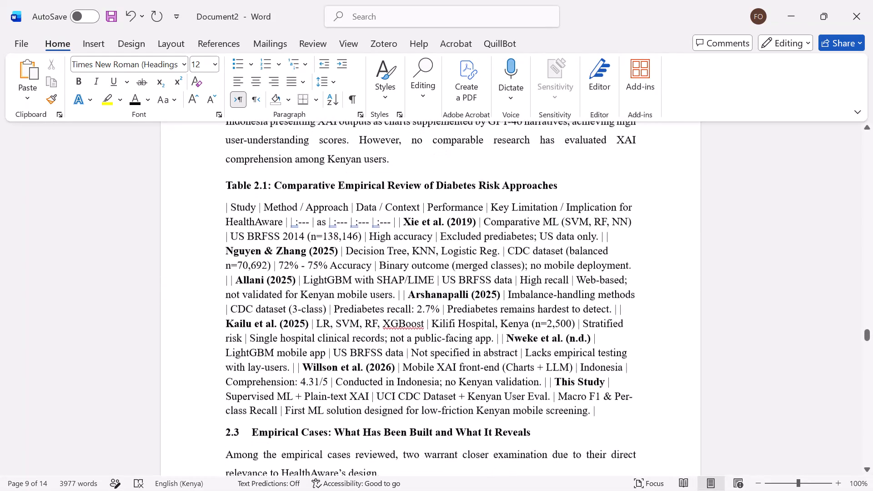
scroll(359, 326, "down", 2)
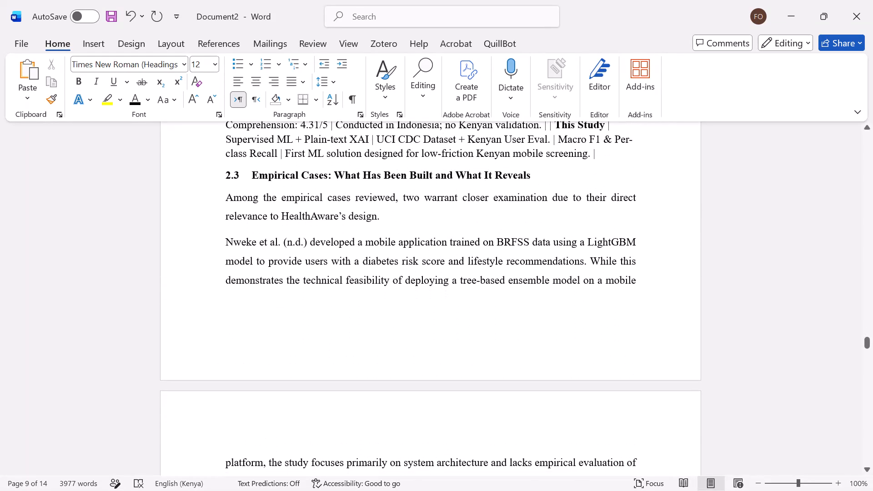
Insert five blank paragraphs after the Table 2.1 text so the Empirical Cases heading starts on a new page.
left_click(226, 175)
left_click(600, 162)
key("Return")
key("Return")
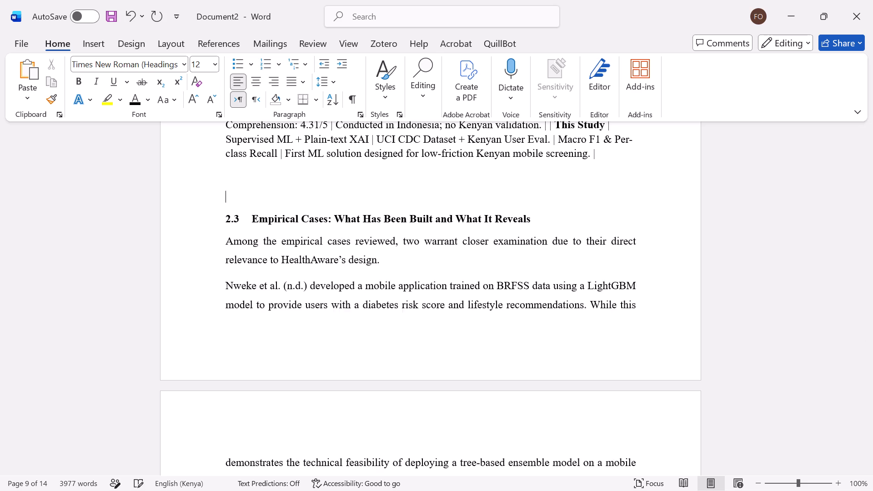
key("Return")
key("Return")
key("Return")
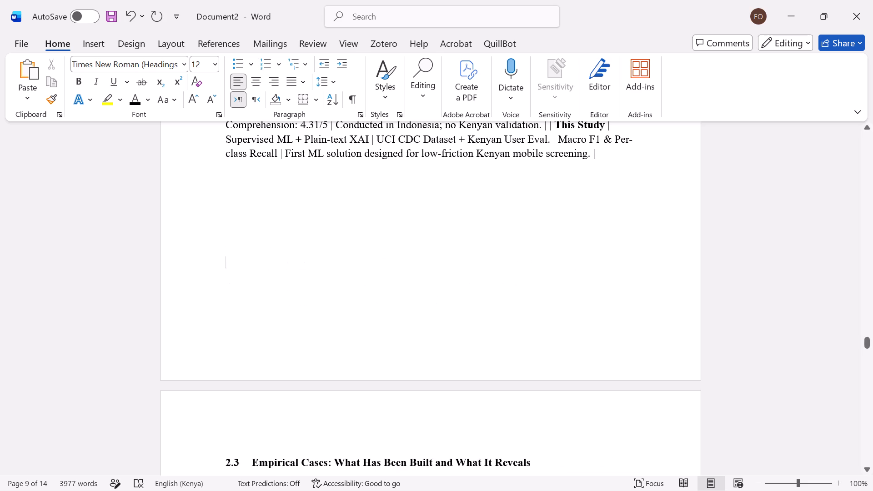
Correct both occurrences of "behavior" to "behaviour" in the Health Belief Model paragraph under Theoretical Framework.
scroll(466, 325, "down", 2)
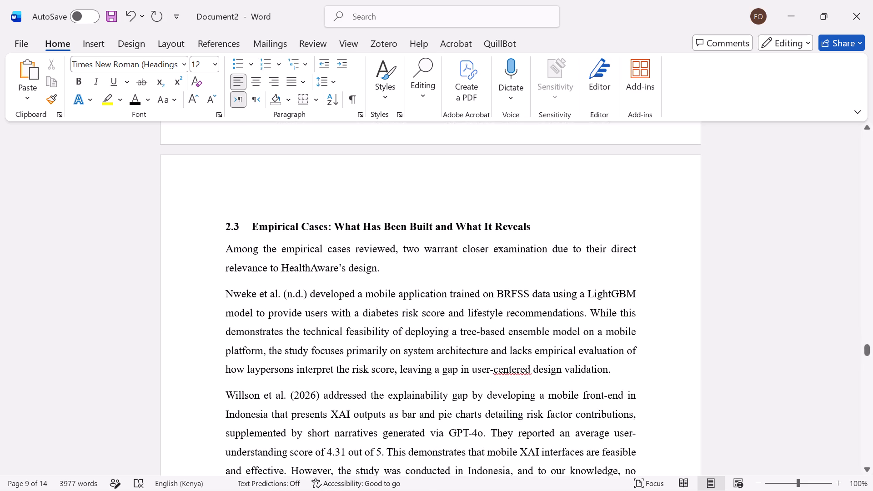
scroll(466, 325, "down", 3)
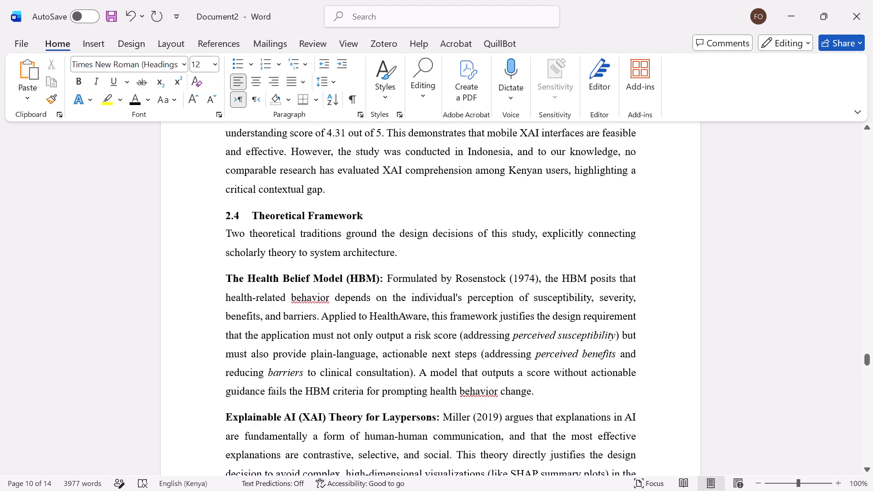
left_click(235, 215)
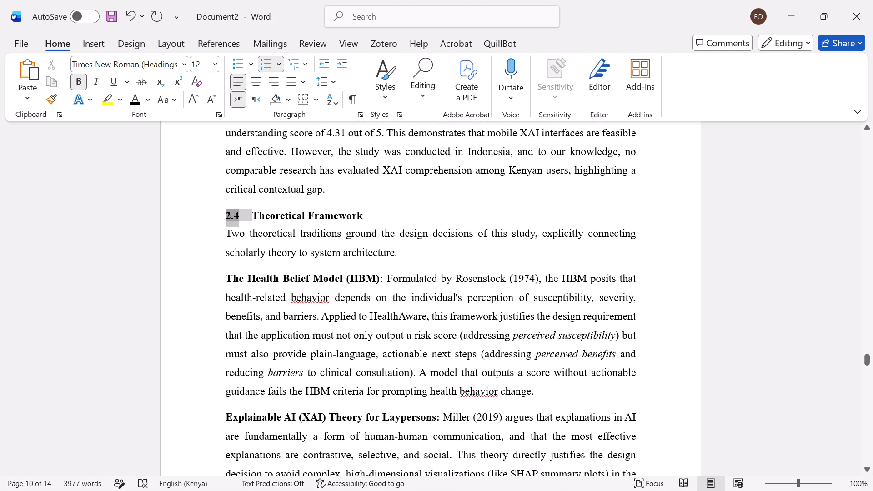
left_click(246, 251)
scroll(246, 251, "down", 1)
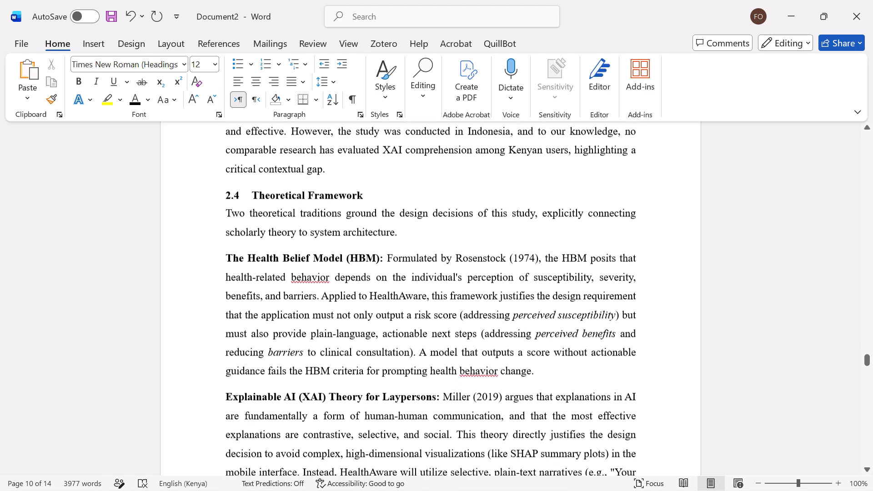
left_click(303, 276)
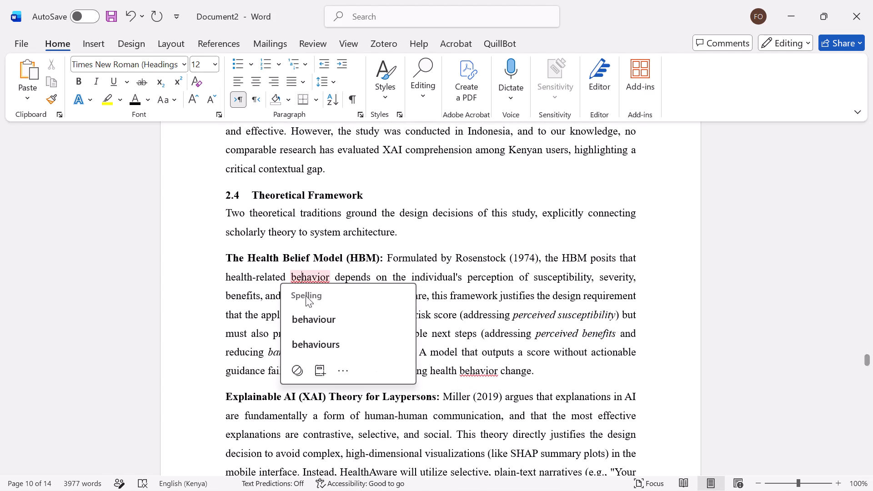
left_click(303, 318)
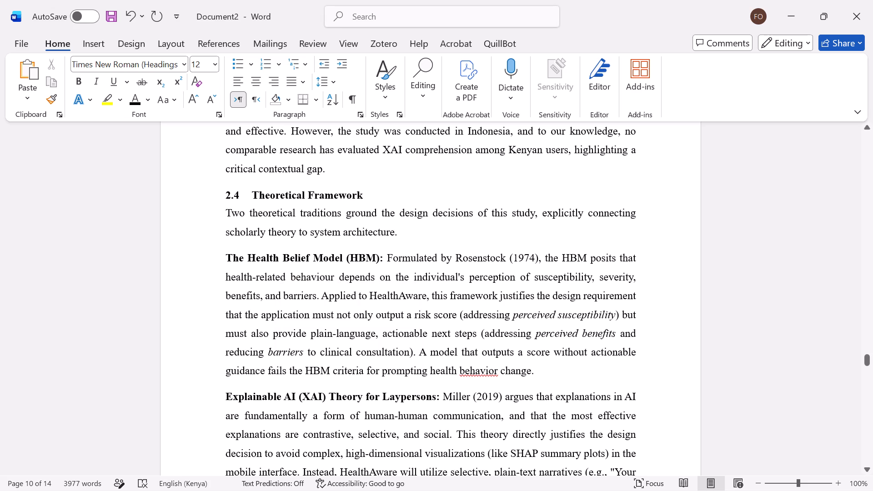
scroll(284, 355, "down", 2)
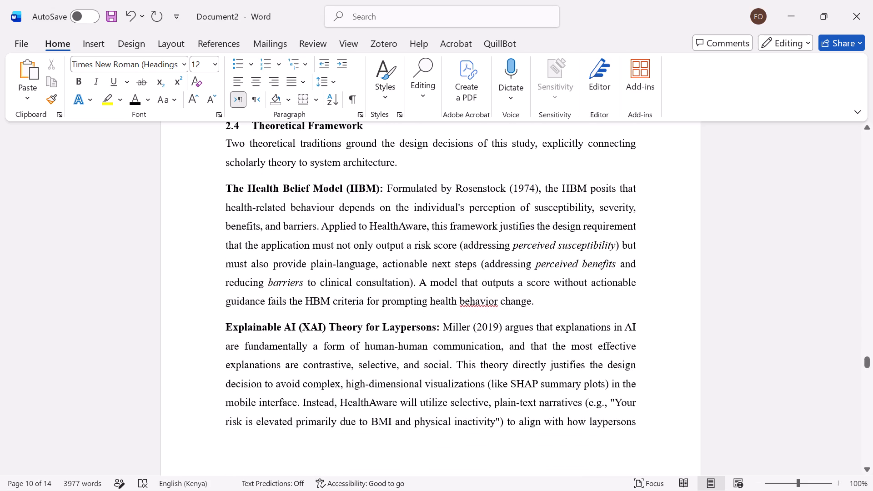
left_click(484, 300)
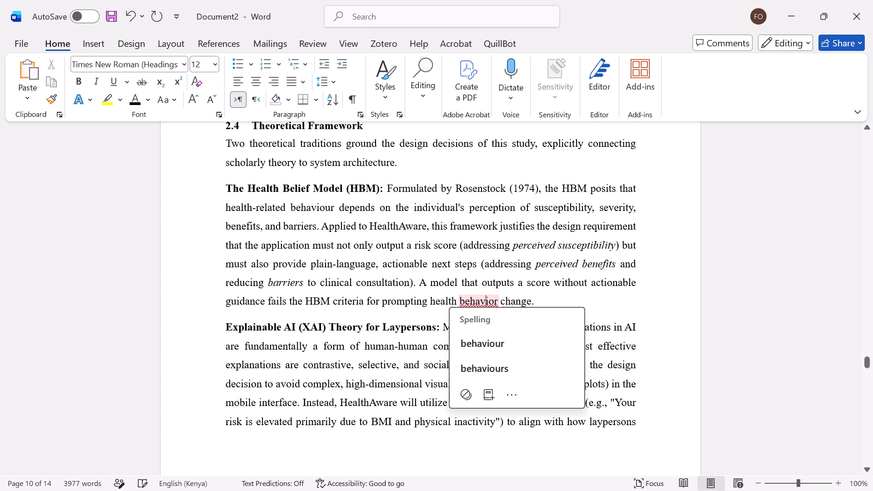
left_click(482, 335)
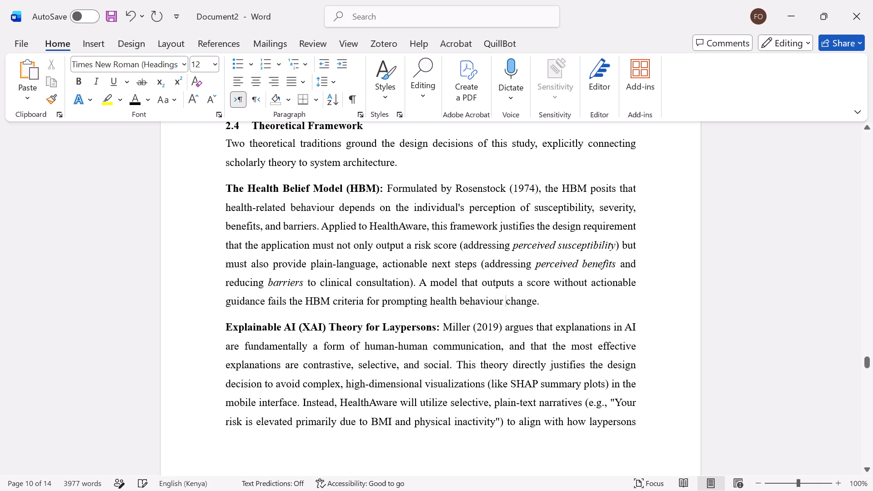
Apply the numbered Heading 2 style to the "Synthesis, Research Gaps, and Conceptual Diagram" heading line.
scroll(424, 363, "down", 6)
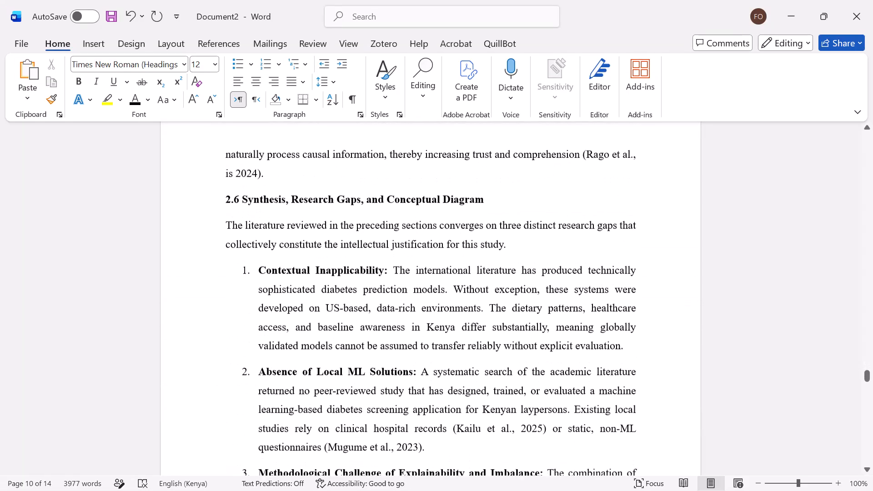
scroll(352, 286, "up", 1)
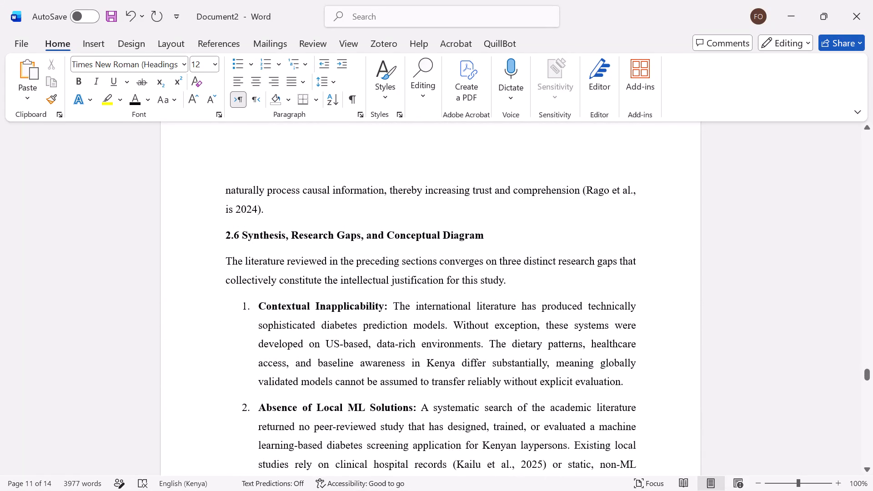
left_click_drag(221, 235, 495, 231)
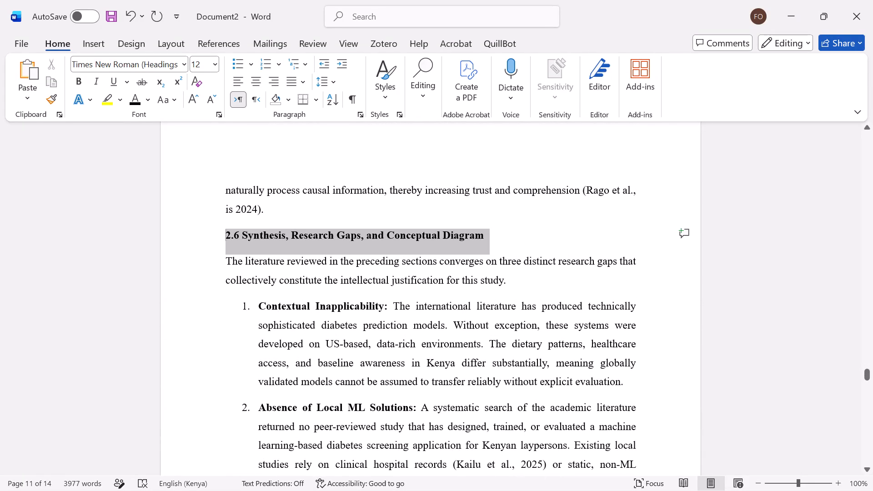
left_click_drag(495, 231, 494, 235)
left_click(378, 85)
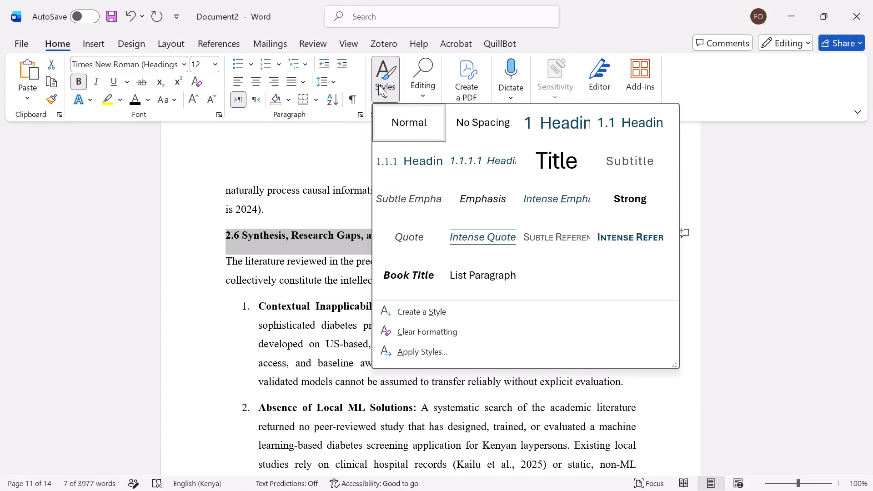
left_click(612, 124)
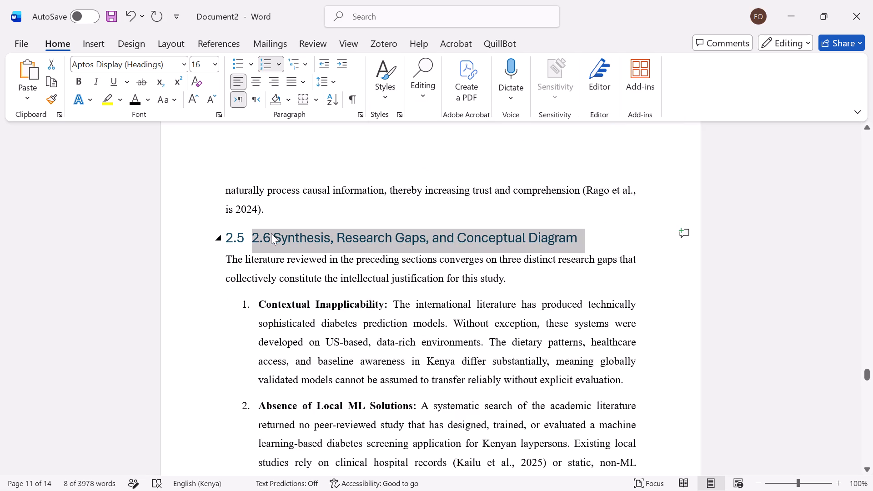
Format the Synthesis, Research Gaps, and Conceptual Diagram heading in size 12, Times New Roman (Headings), bold and black.
left_click(206, 63)
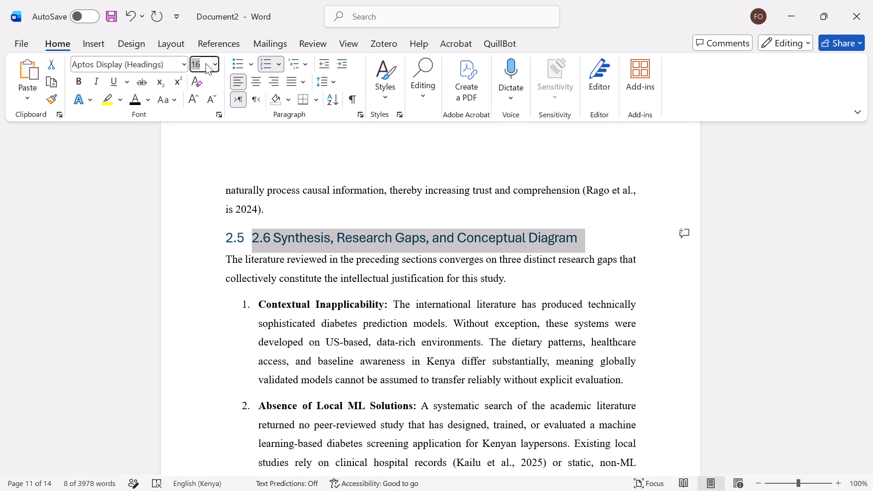
type("12")
key("Return")
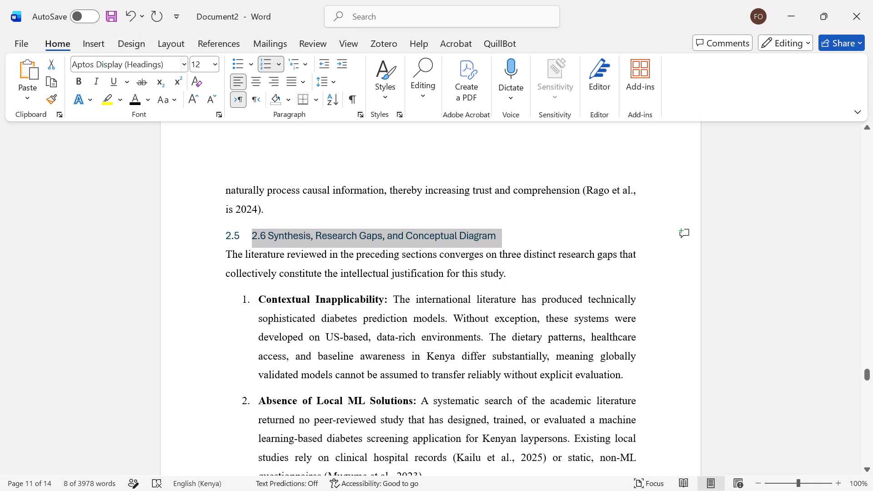
left_click(184, 64)
left_click(176, 140)
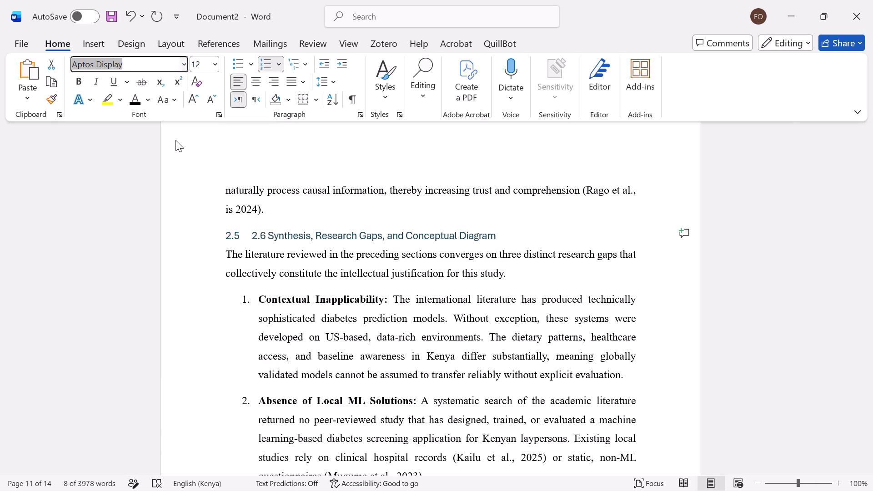
left_click(84, 84)
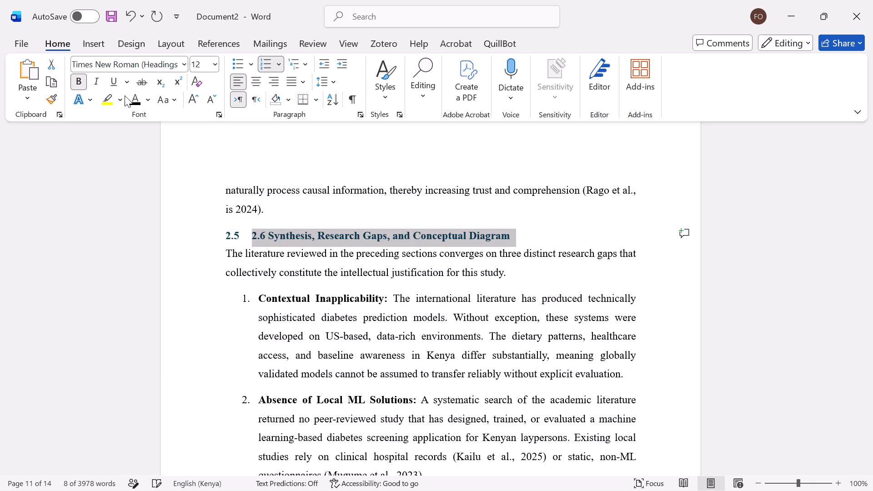
left_click(134, 99)
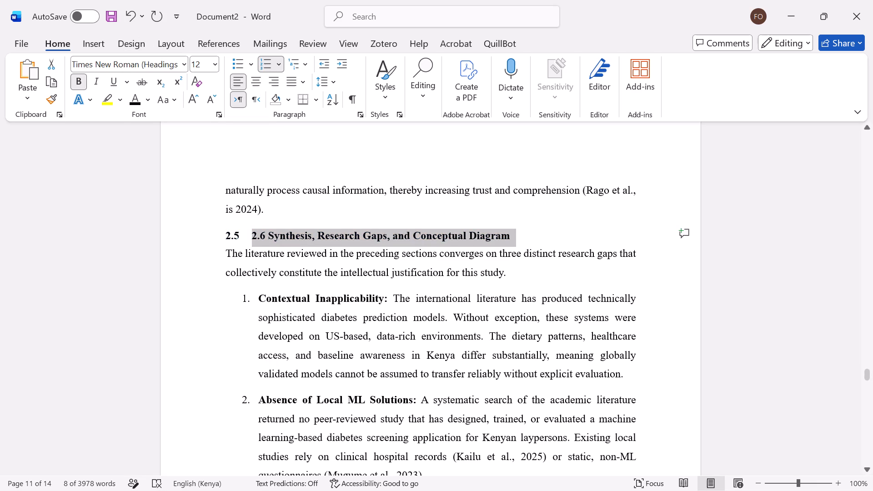
Delete the manually typed "2.6" from the Synthesis, Research Gaps, and Conceptual Diagram heading.
left_click(266, 234)
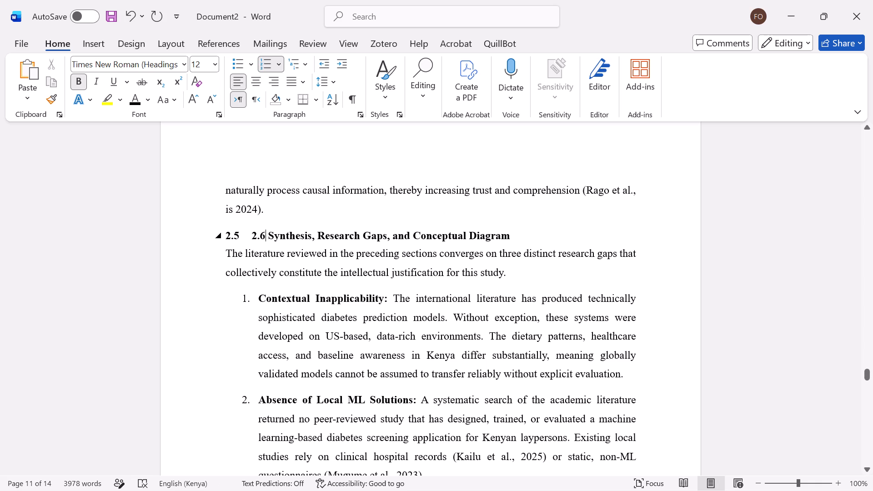
left_click(266, 234)
left_click_drag(266, 234, 242, 235)
key("Delete")
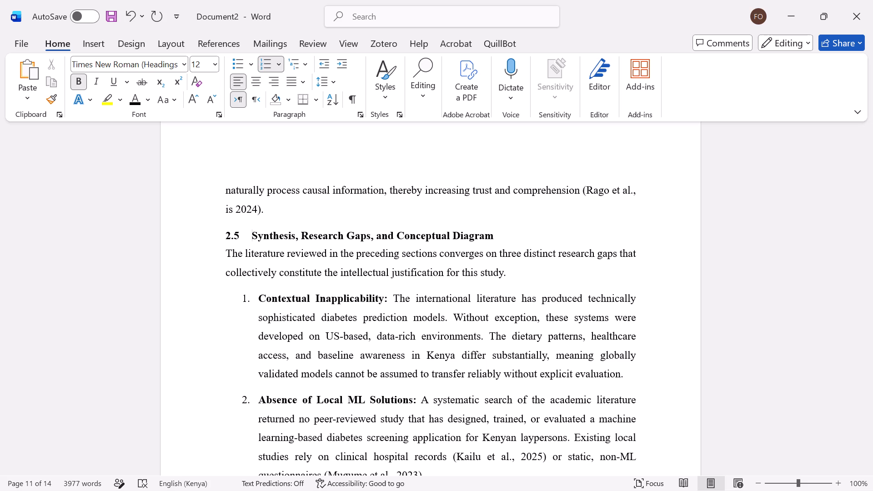
Switch the paragraph beginning "Therefore, the research gap is formally stated as follows:" from justified to left alignment.
left_click(246, 293)
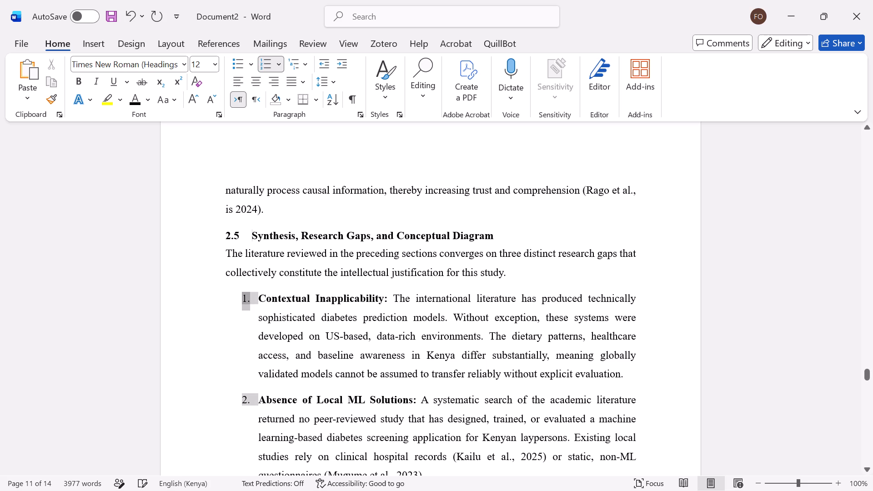
scroll(246, 293, "down", 4)
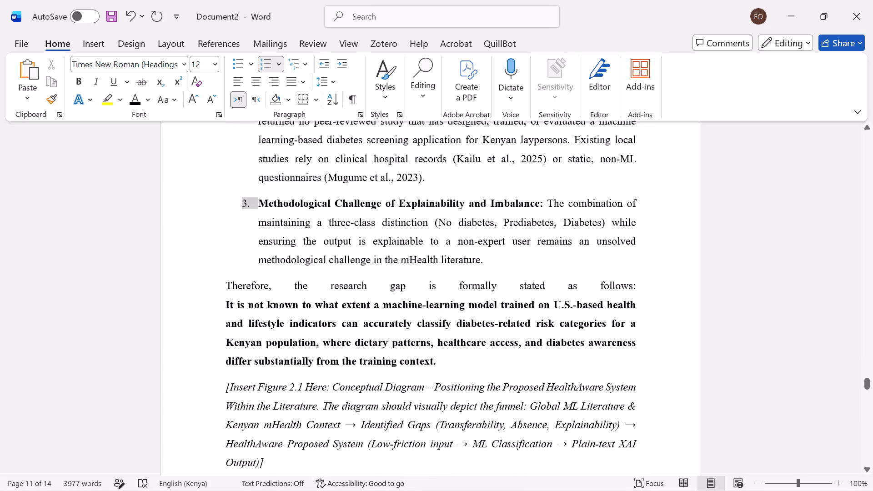
left_click_drag(222, 287, 413, 282)
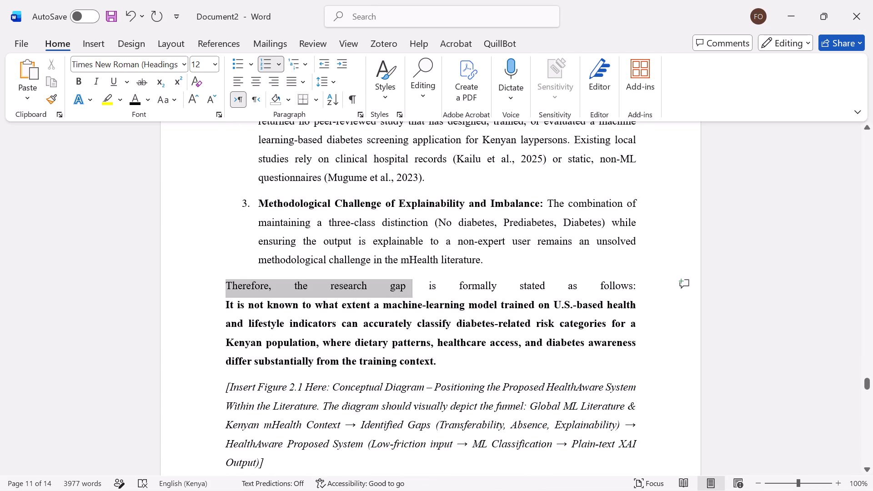
left_click_drag(413, 282, 702, 279)
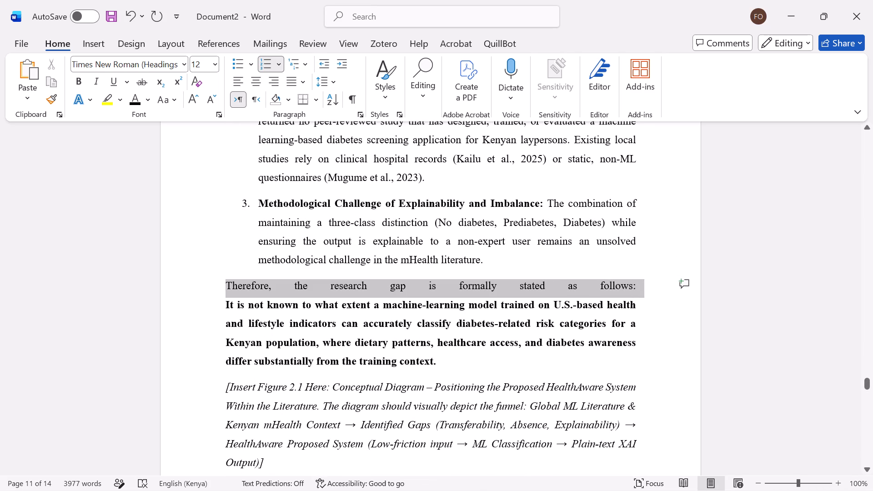
left_click_drag(702, 279, 638, 285)
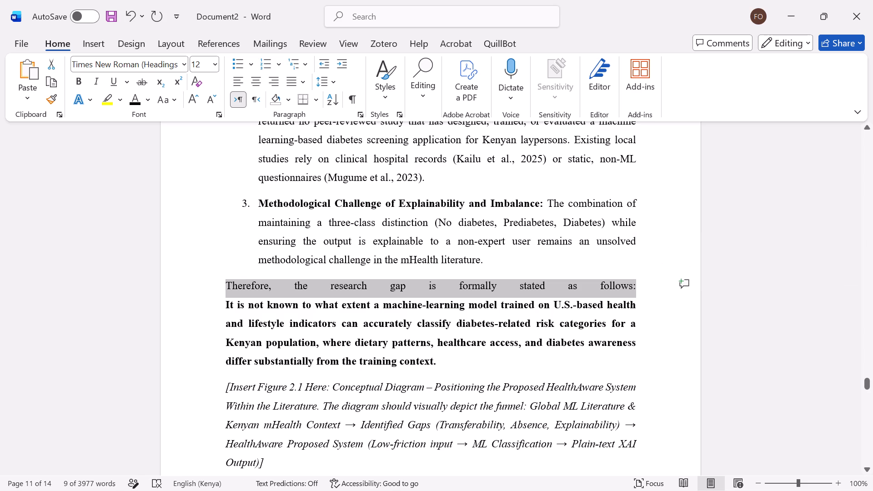
left_click(290, 80)
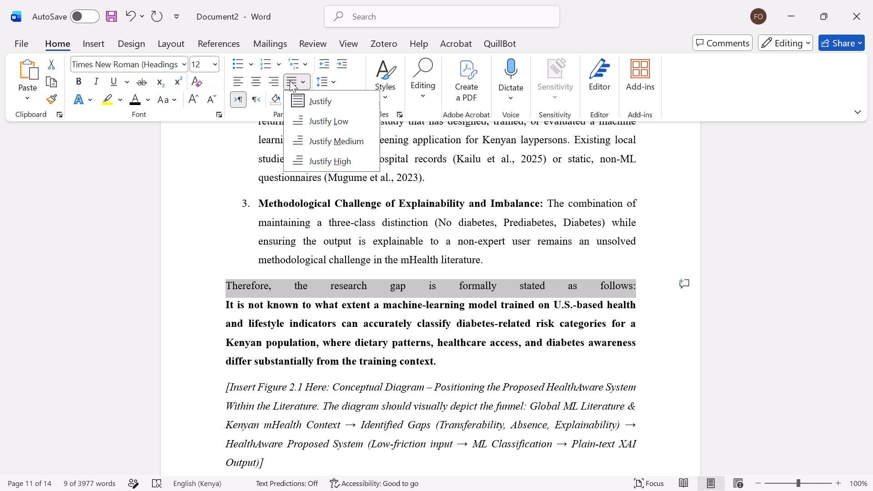
left_click(299, 102)
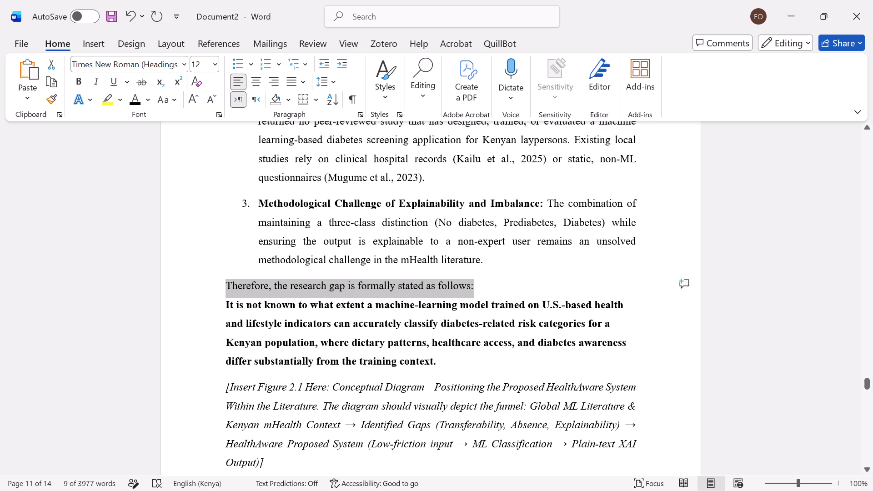
Italicize the bold research gap statement beginning "It is not known to what extent a machine-learning model".
left_click_drag(225, 303, 439, 358)
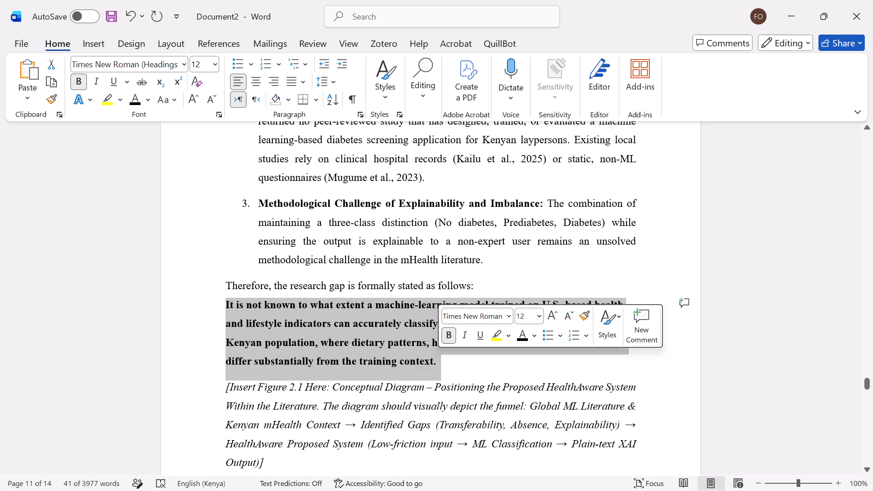
left_click(325, 84)
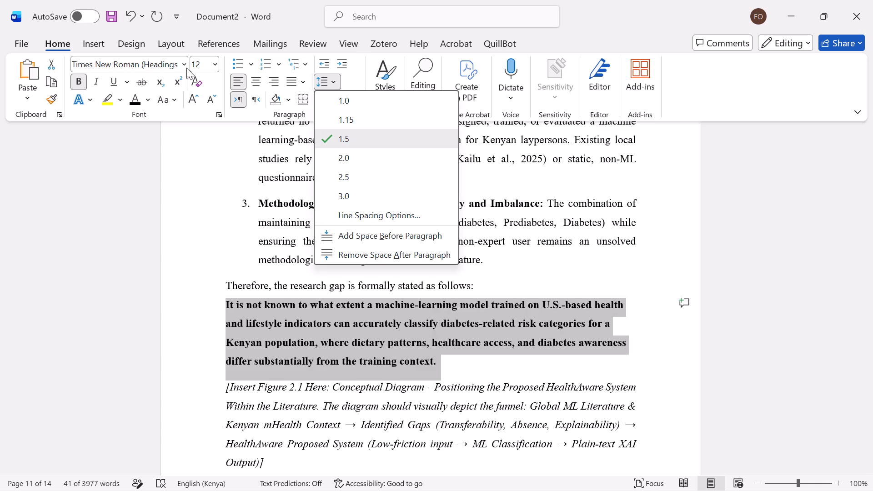
left_click(100, 81)
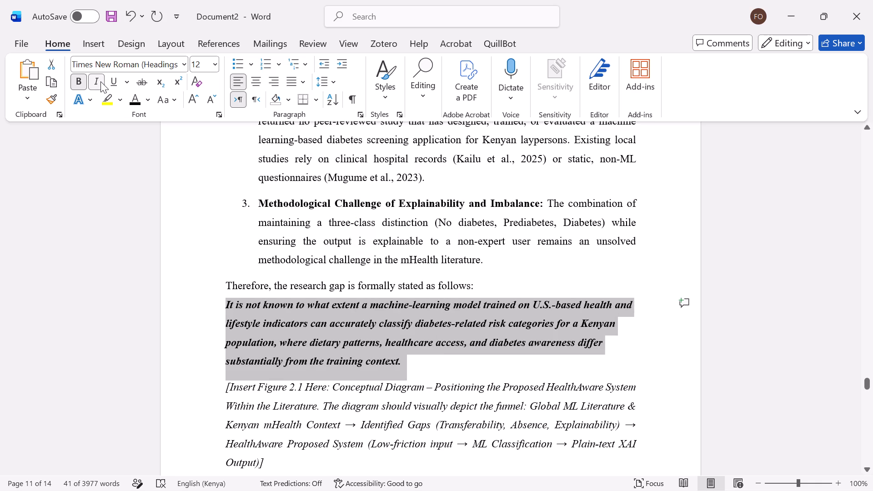
left_click(215, 290)
Insert a line break before the Chapter Summary heading so that the section starts on a new page.
scroll(213, 324, "down", 1)
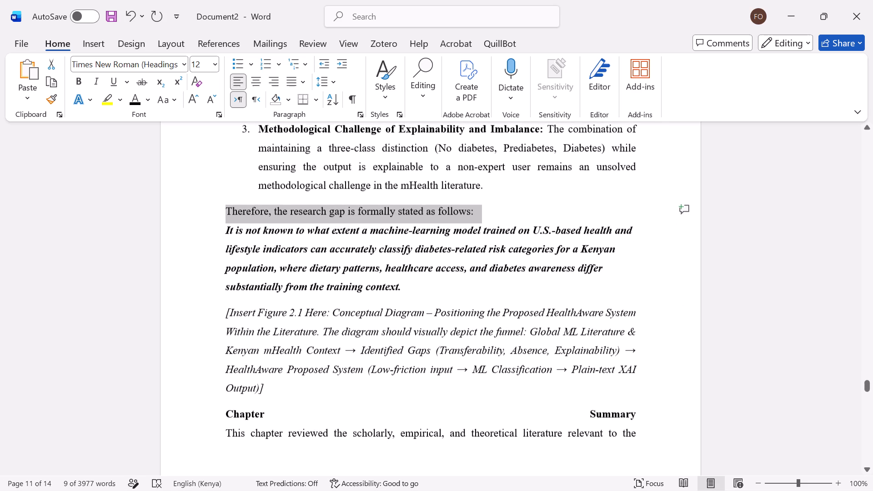
scroll(213, 324, "down", 2)
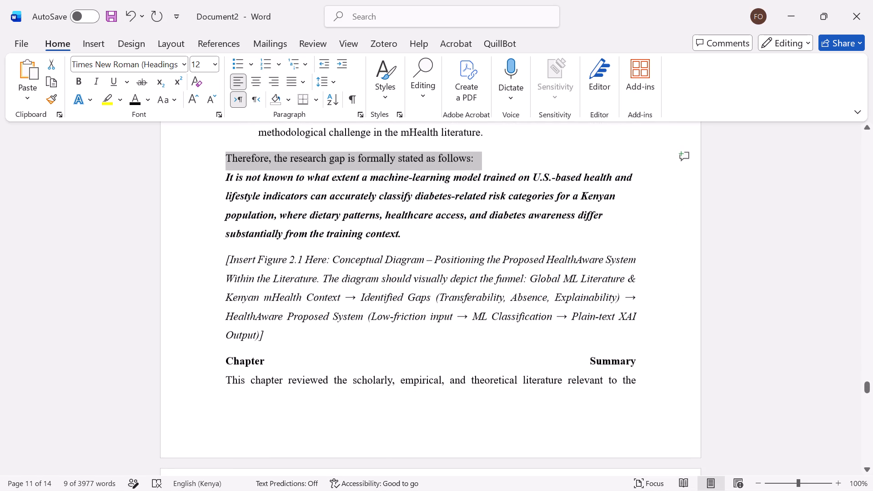
left_click(224, 358)
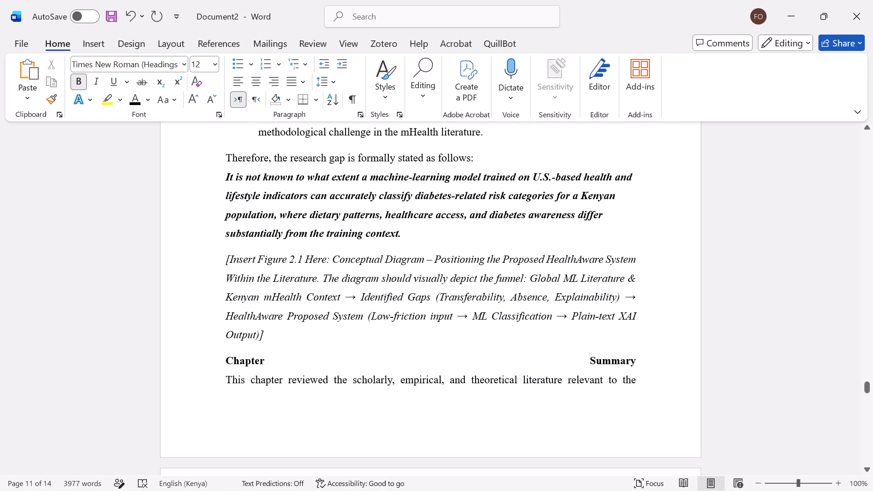
key("Return")
scroll(224, 358, "down", 2)
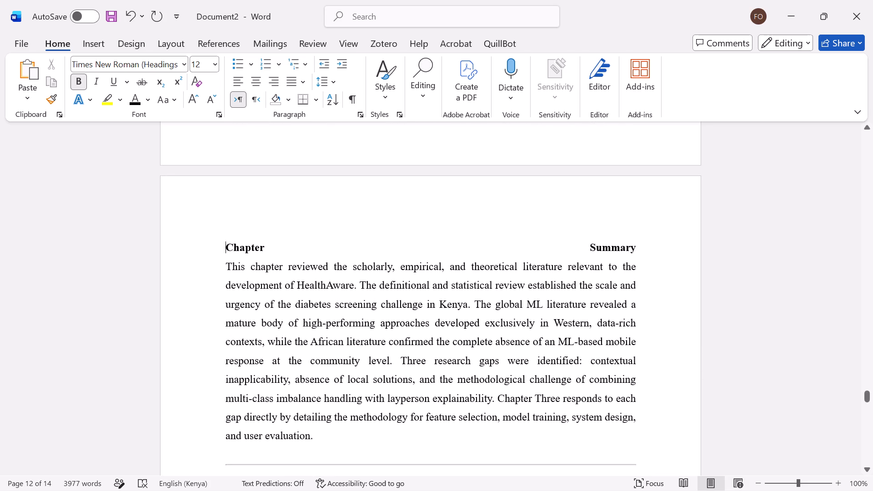
Switch the Chapter Summary heading and the paragraph beneath it from justified to left alignment.
scroll(224, 358, "down", 1)
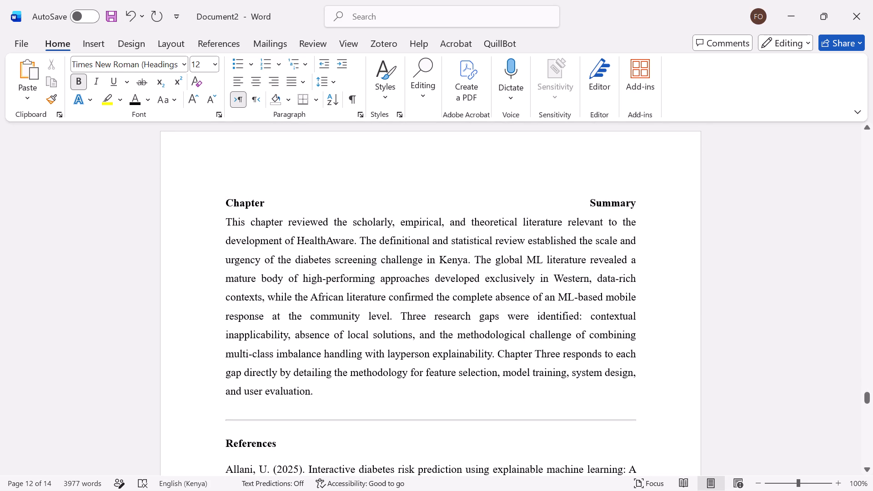
left_click_drag(223, 200, 691, 192)
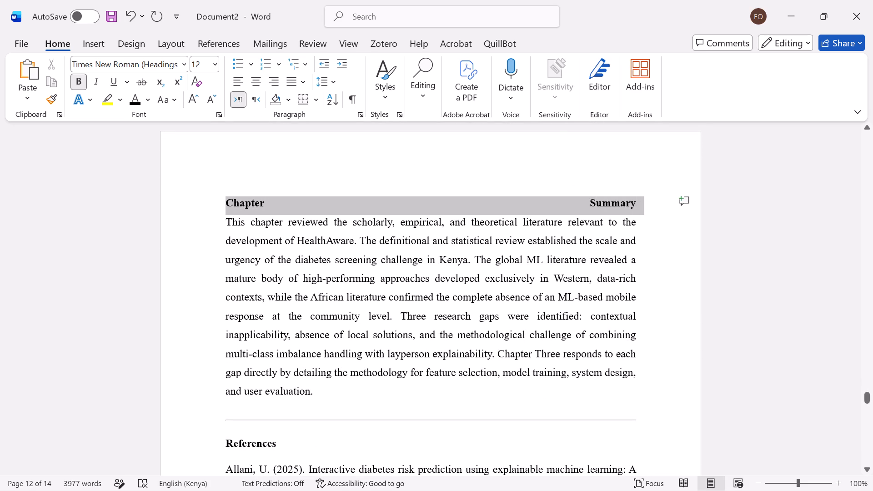
left_click_drag(691, 192, 643, 200)
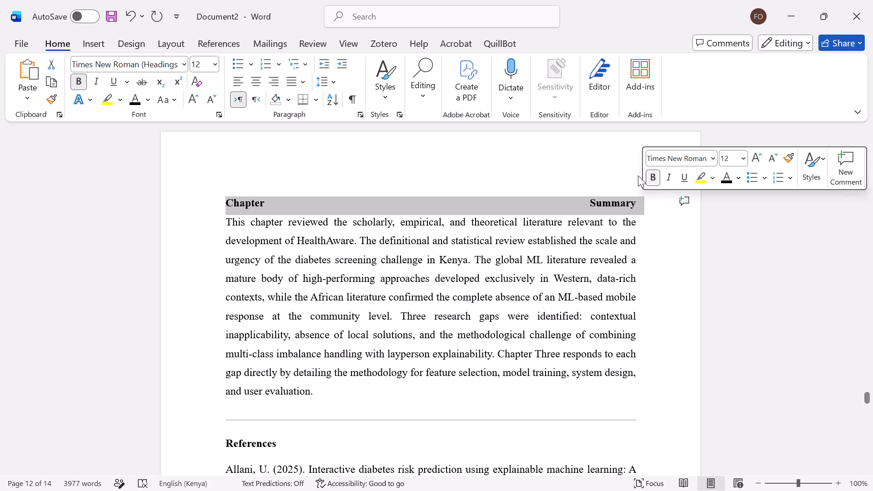
left_click(300, 81)
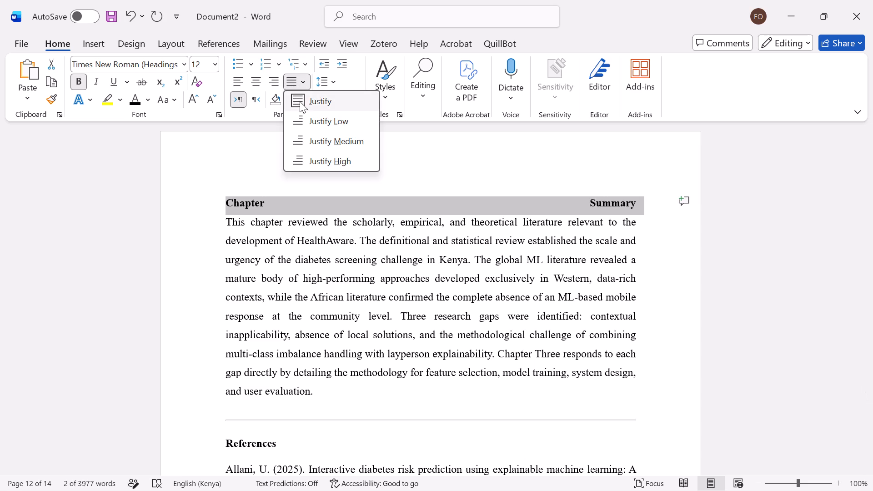
left_click(300, 101)
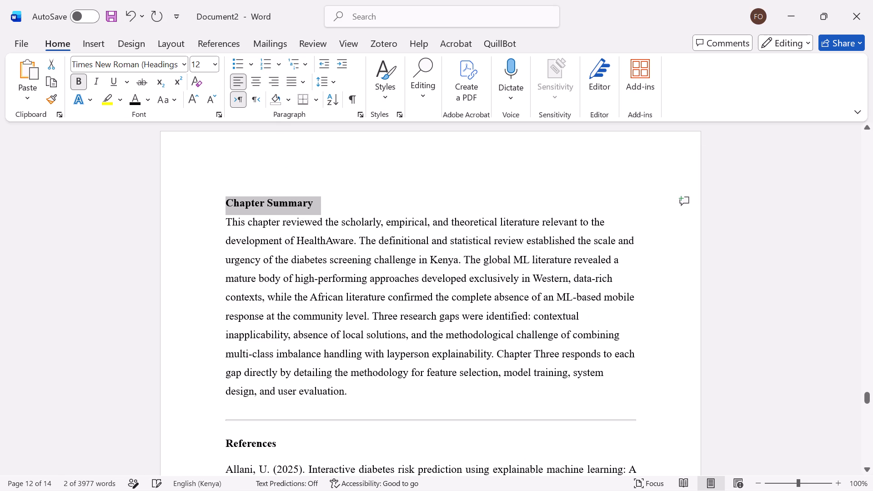
Delete the horizontal line between the Chapter Summary paragraph and the References heading.
left_click(249, 423)
left_click(249, 423)
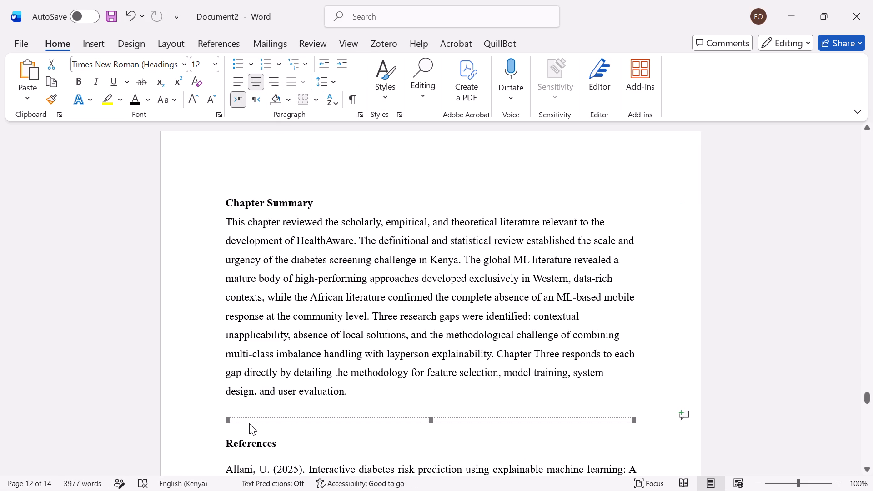
key("Delete")
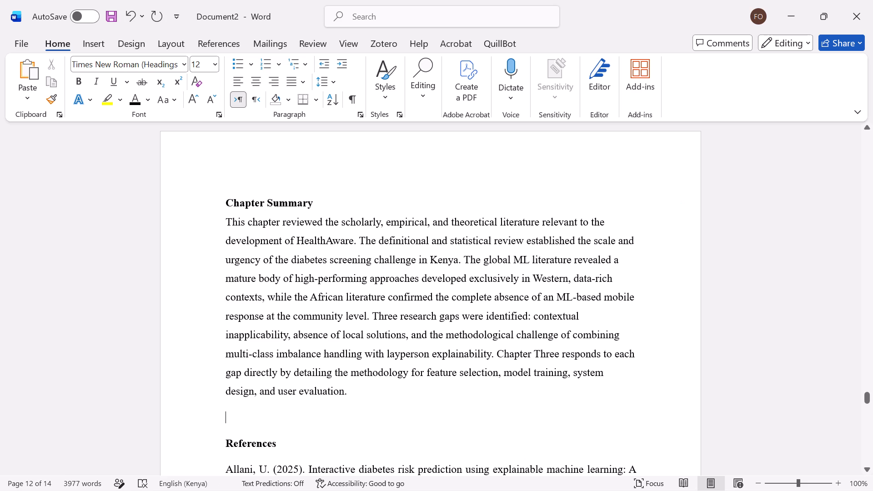
Insert blank lines between the Chapter Summary paragraph and the References heading so that References starts on a new page.
scroll(257, 406, "down", 1)
key("Return")
key("Return")
key("Return")
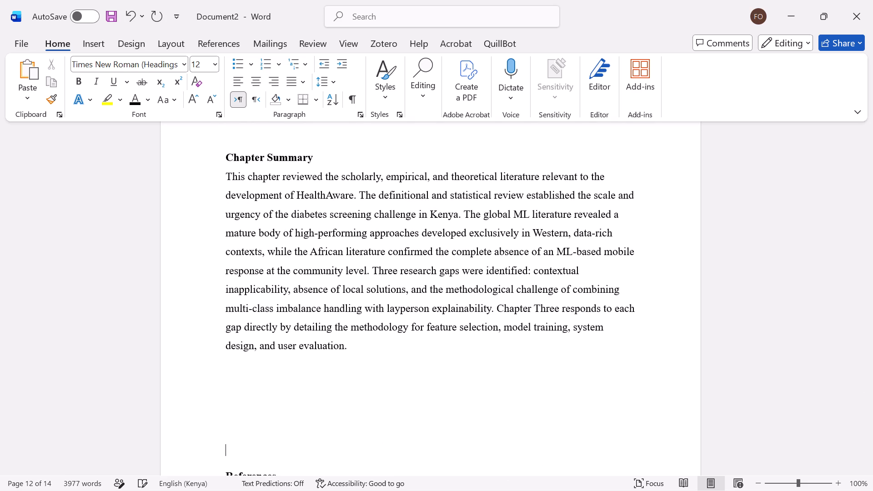
scroll(257, 406, "down", 2)
key("Return")
key("Return")
key("Return")
key("Return")
key("Return")
key("Return")
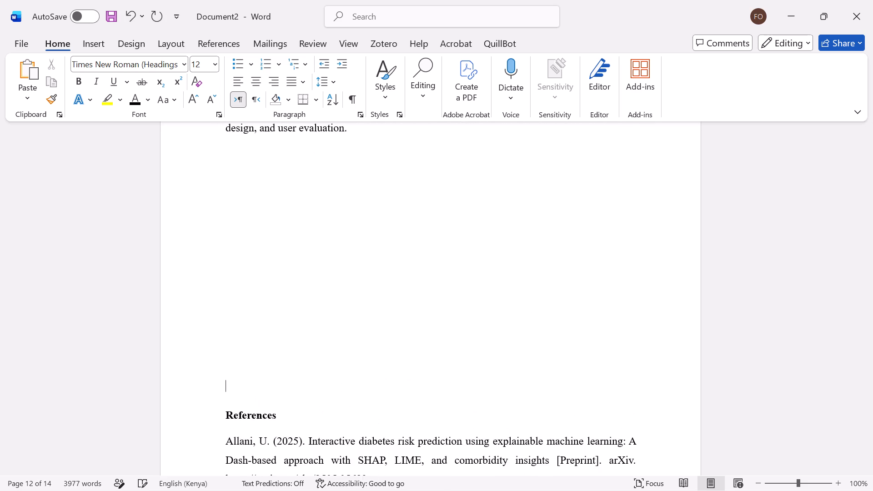
key("Return")
key("Return")
key("Return")
scroll(257, 406, "down", 1)
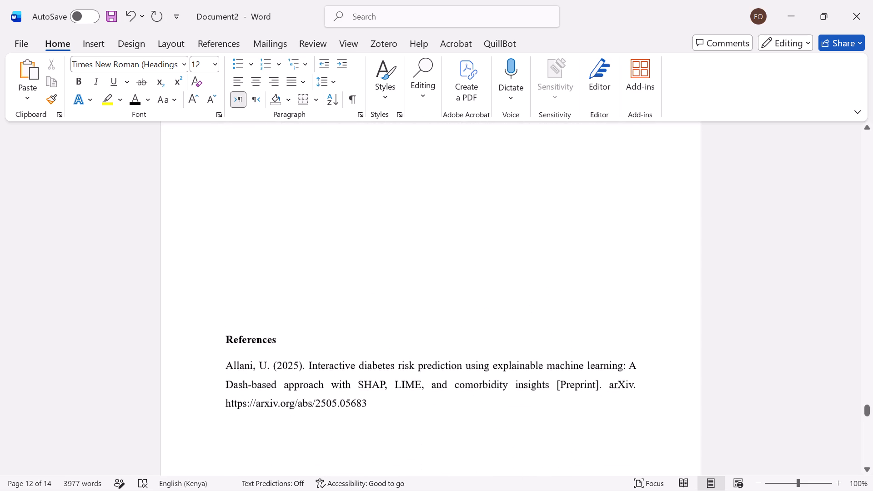
scroll(257, 406, "down", 1)
key("Return")
key("Return")
key("Return")
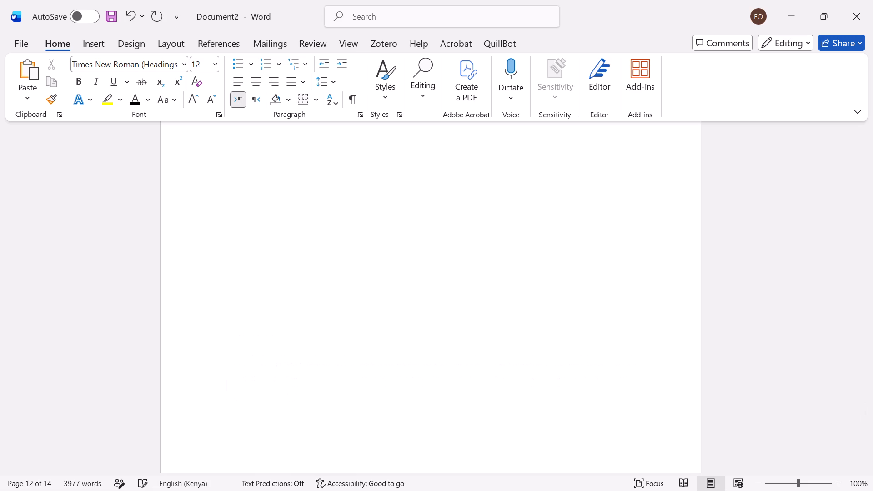
Dock the document being formatted to the left half of the screen and look through the other open windows for one to pair with it.
scroll(257, 406, "down", 9)
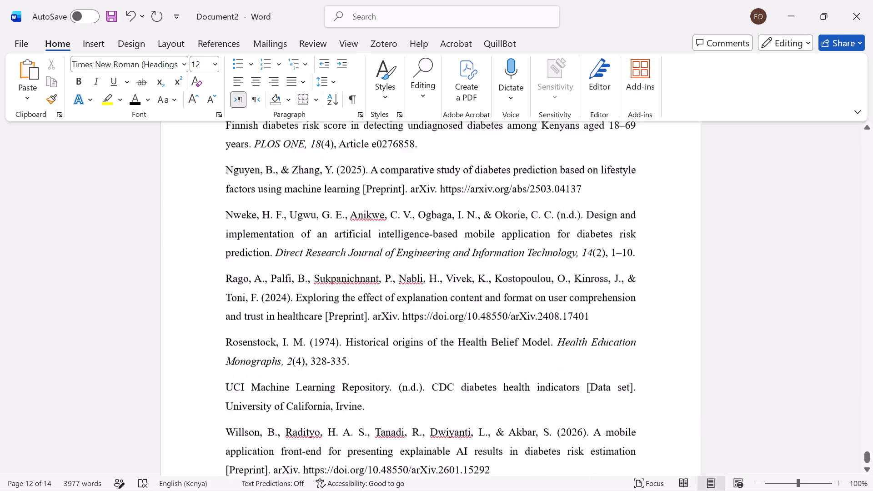
scroll(257, 406, "down", 1)
key("super+Left")
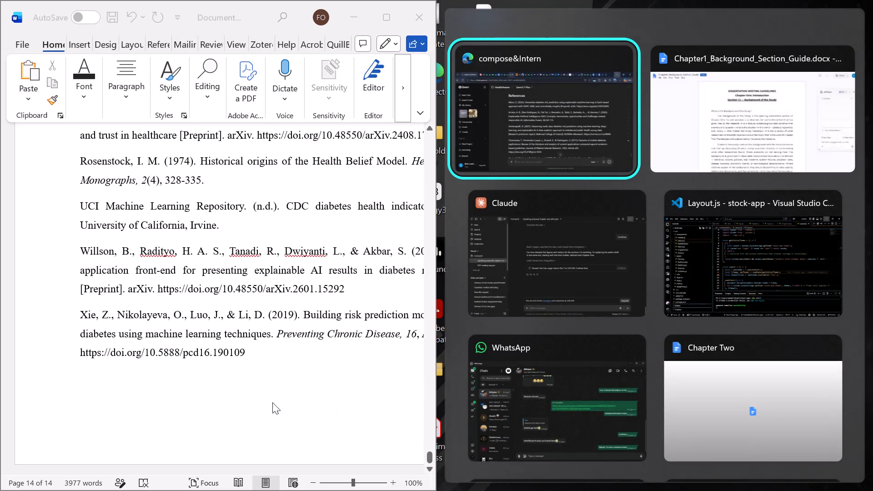
scroll(620, 339, "down", 3)
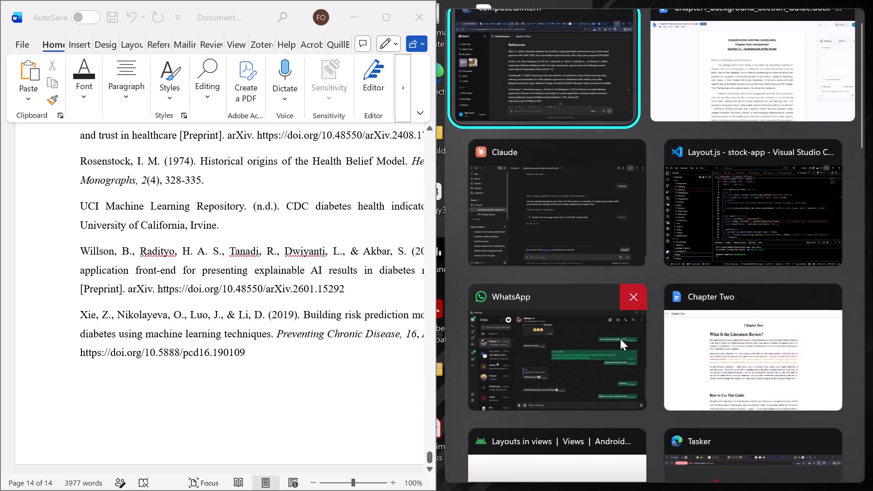
scroll(620, 339, "down", 5)
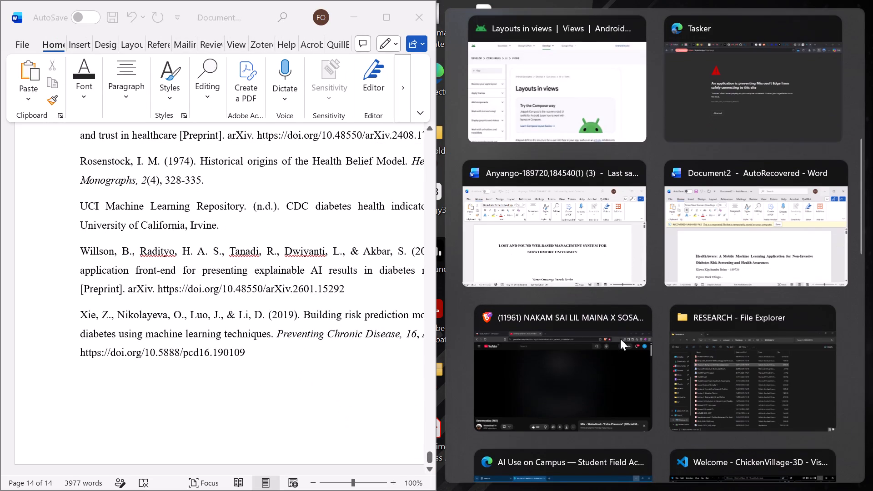
scroll(620, 339, "down", 6)
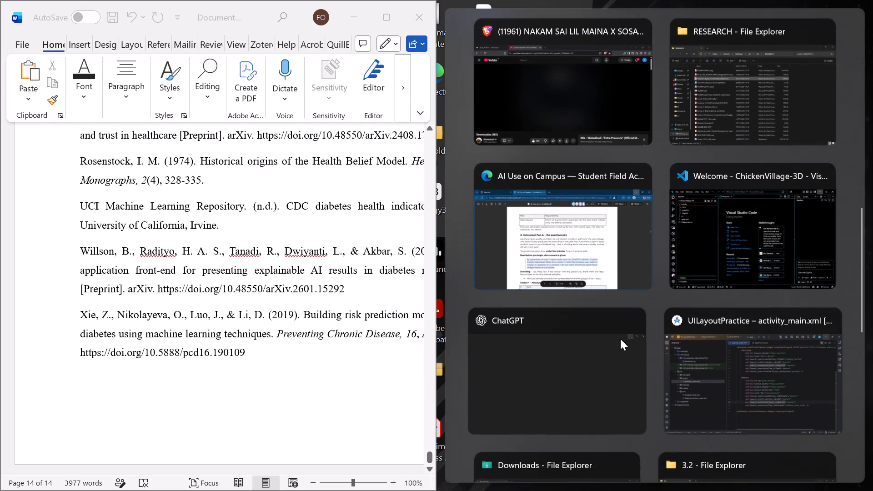
scroll(620, 339, "down", 6)
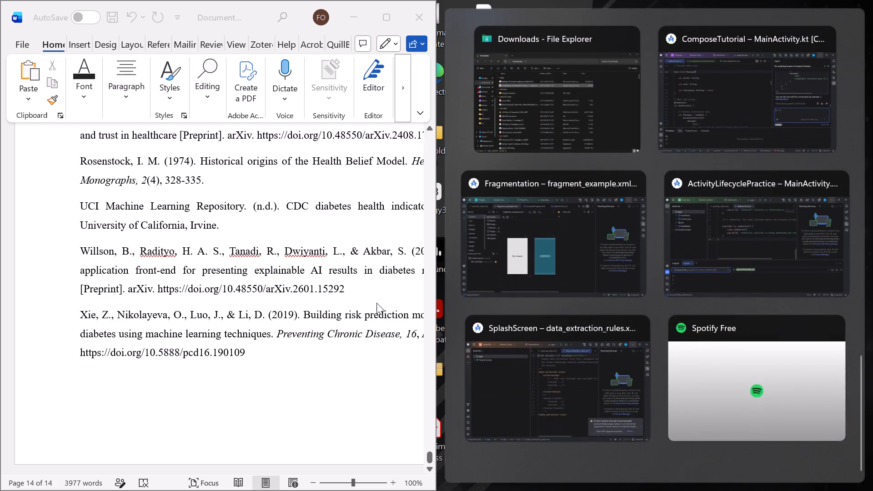
left_click(349, 371)
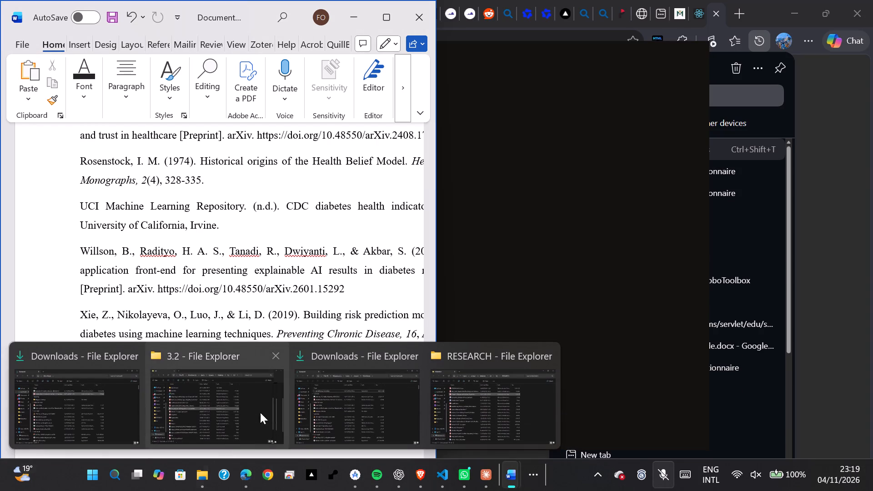
Open the HealthAware Proposal document from the RESEARCH folder and dock it to the right half of the screen.
left_click(443, 392)
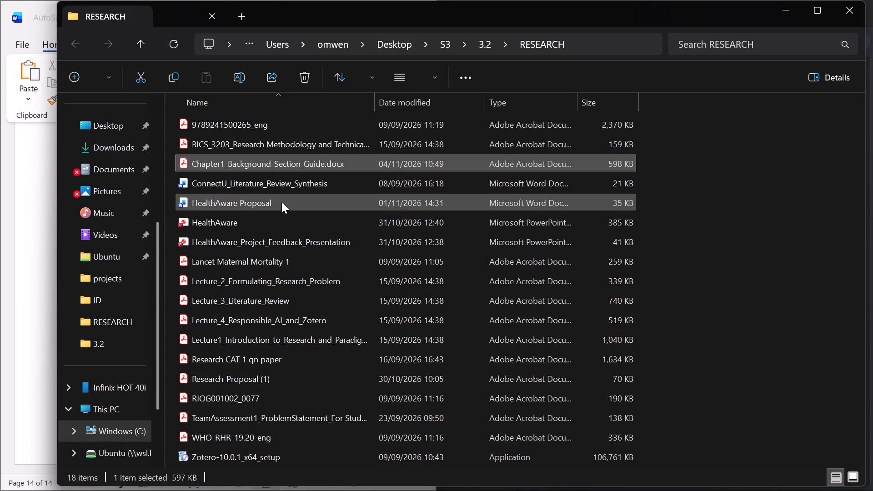
double_click(283, 201)
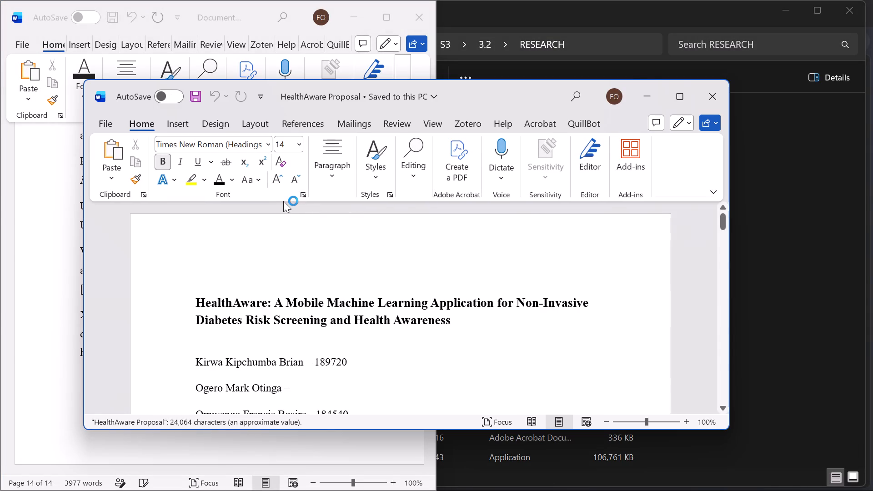
key("super+Right")
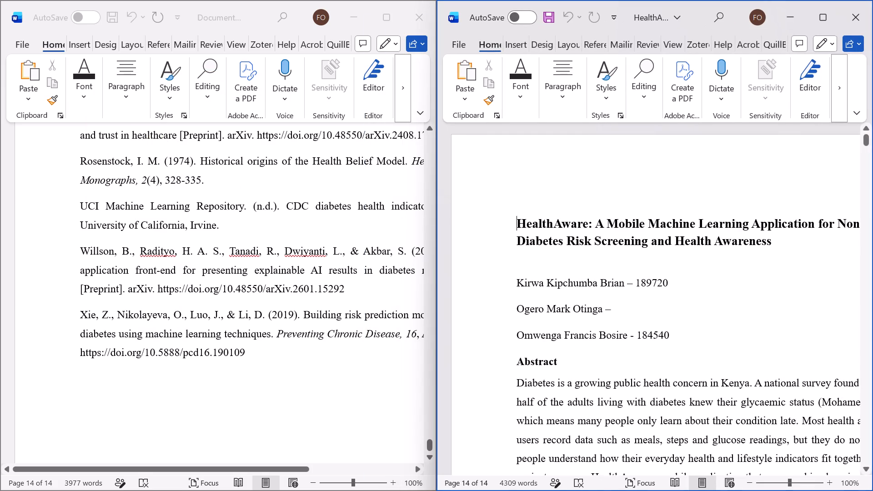
Bring the Abstract into view in both proposal documents at 90% zoom to compare the two versions.
scroll(516, 286, "left", 2)
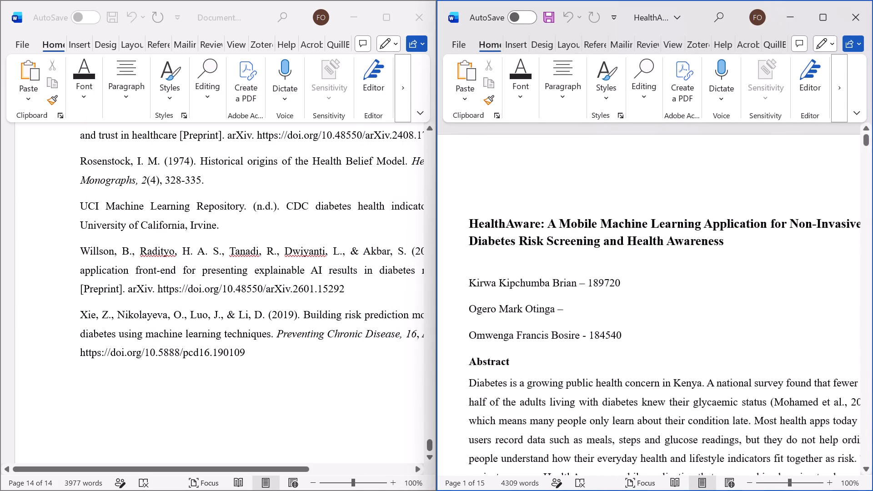
scroll(516, 286, "down", 1, "ctrl")
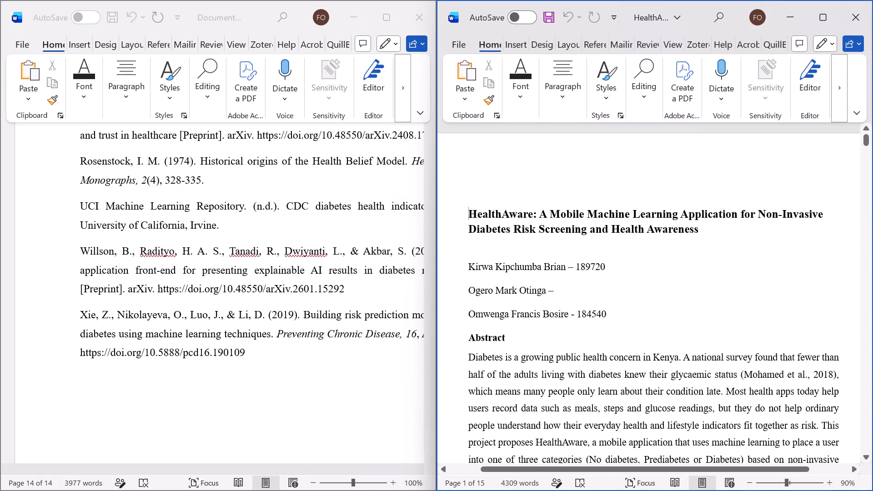
scroll(516, 286, "down", 3)
scroll(313, 245, "up", 6)
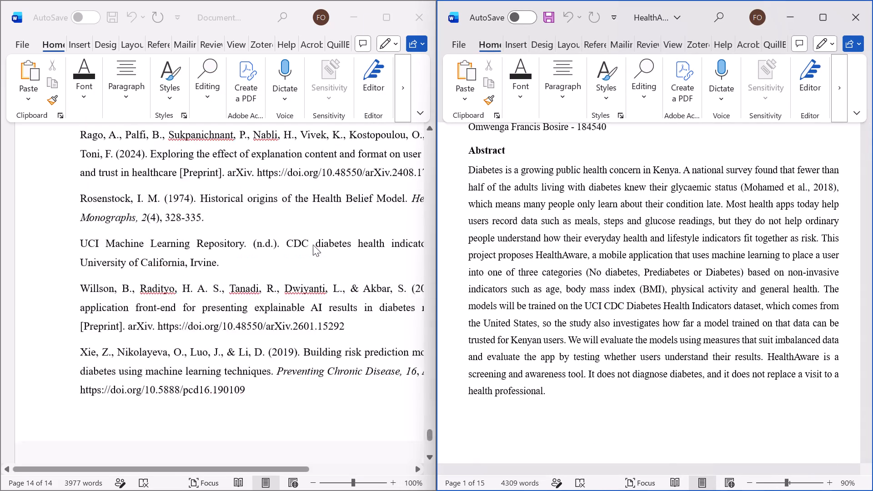
scroll(313, 245, "up", 15)
scroll(313, 245, "left", 1)
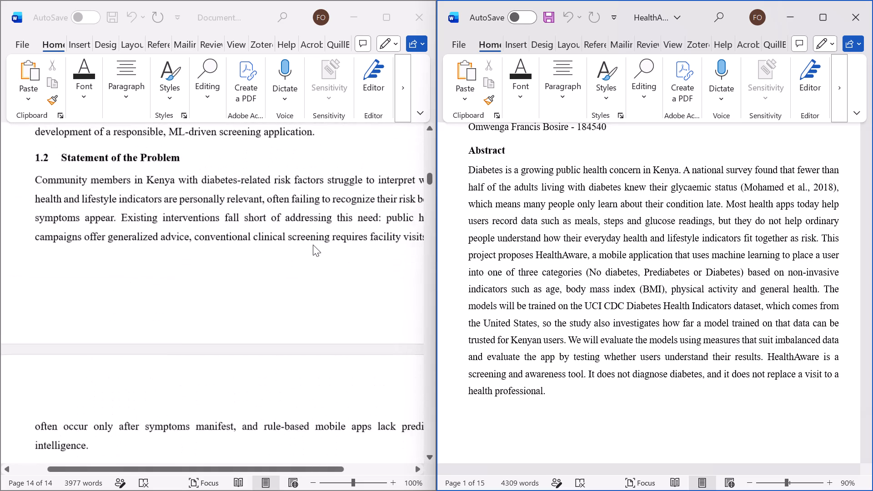
scroll(313, 245, "left", 1)
scroll(313, 245, "up", 6)
scroll(313, 245, "down", 2, "ctrl")
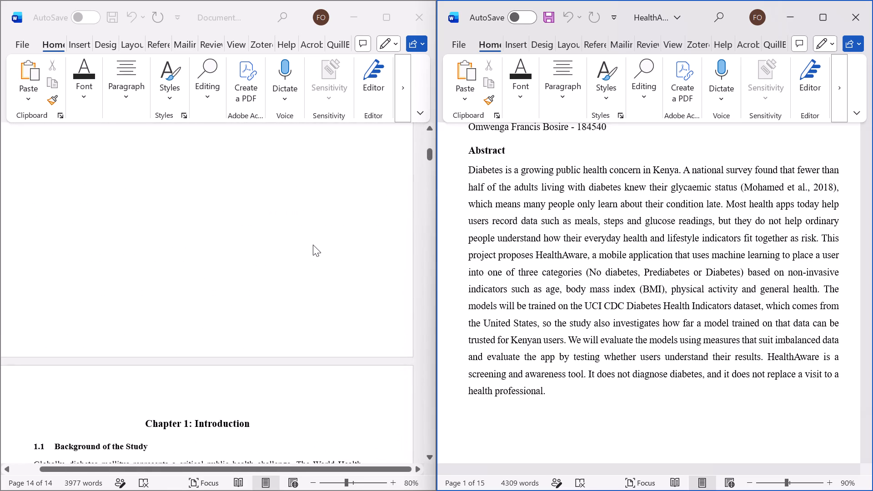
scroll(313, 245, "up", 5)
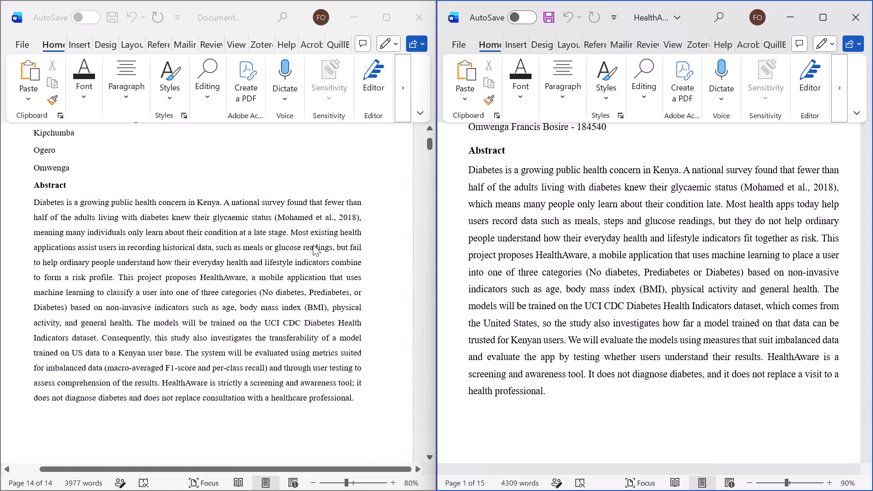
scroll(274, 256, "up", 1, "ctrl")
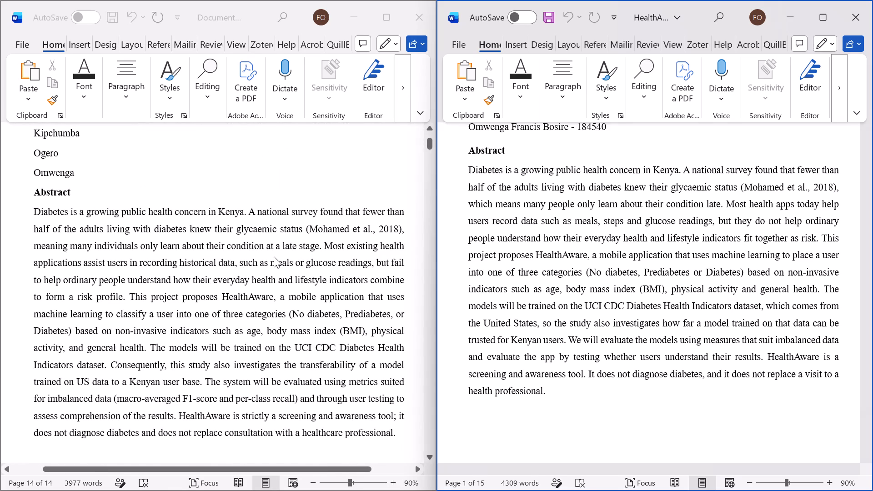
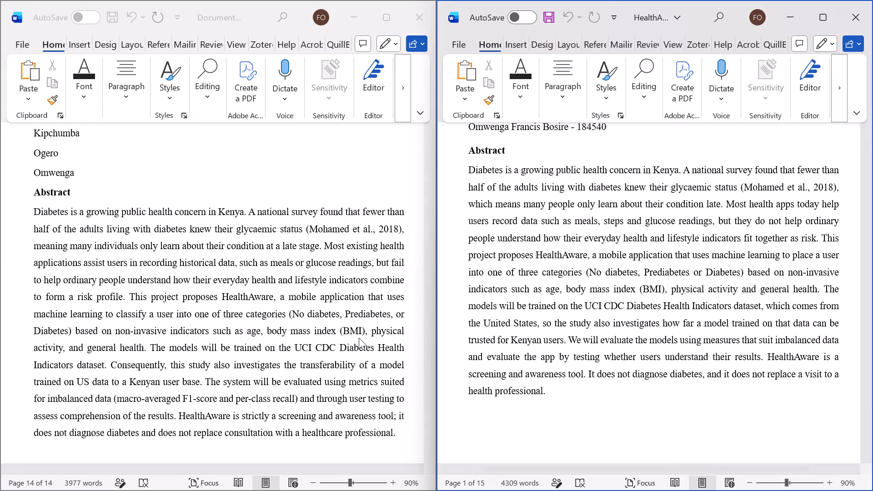
Compare the opening of Chapter 1: Introduction and its section 1.1 background text in both proposal documents.
scroll(359, 338, "down", 4)
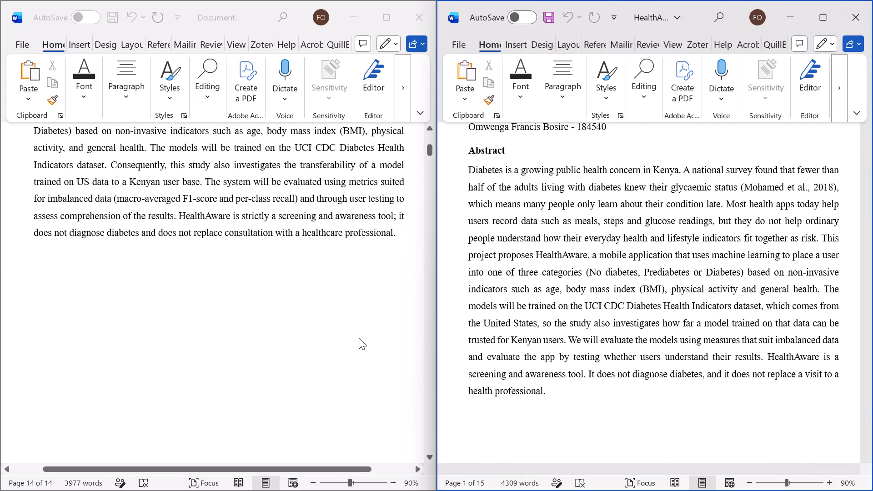
scroll(359, 338, "down", 1)
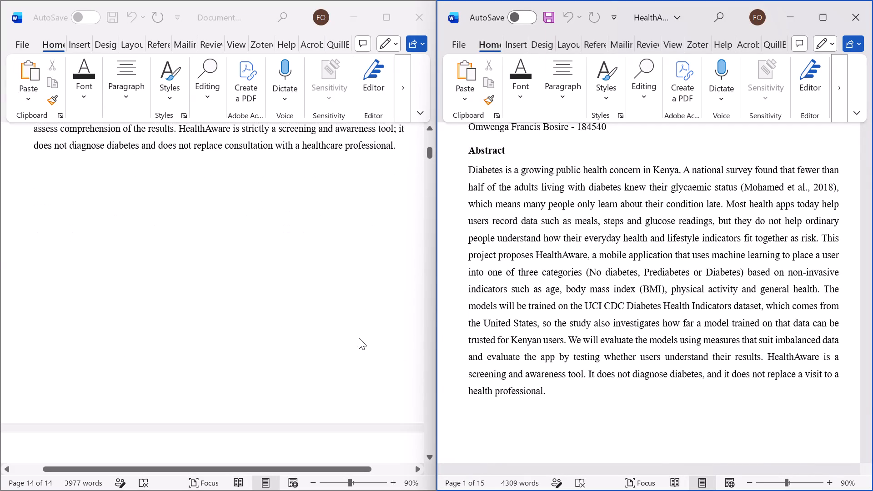
scroll(359, 338, "down", 2)
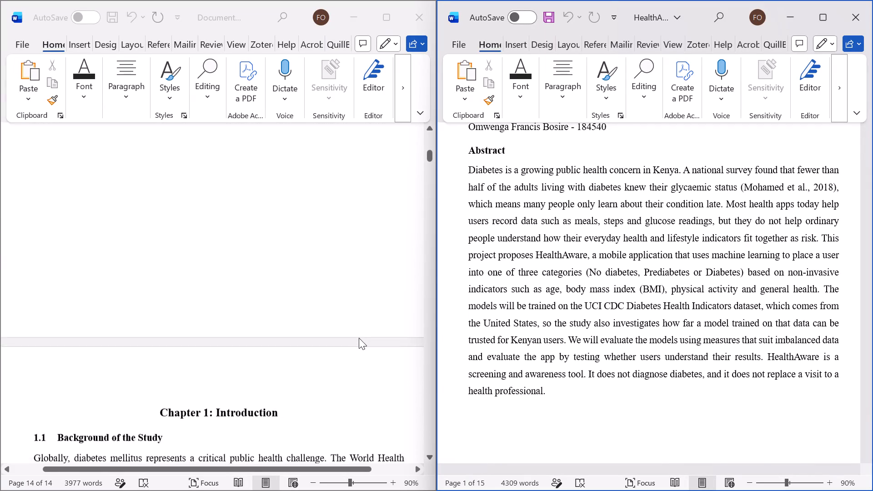
scroll(359, 338, "down", 1)
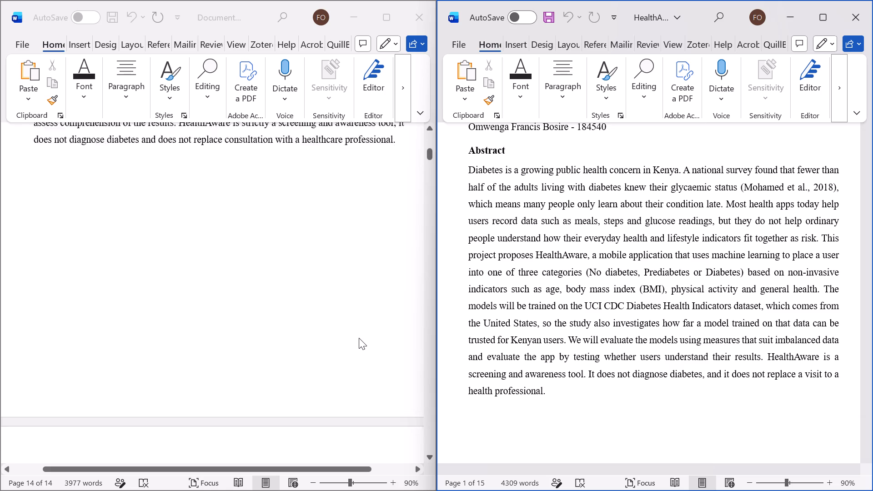
scroll(359, 338, "down", 1)
scroll(359, 338, "left", 1)
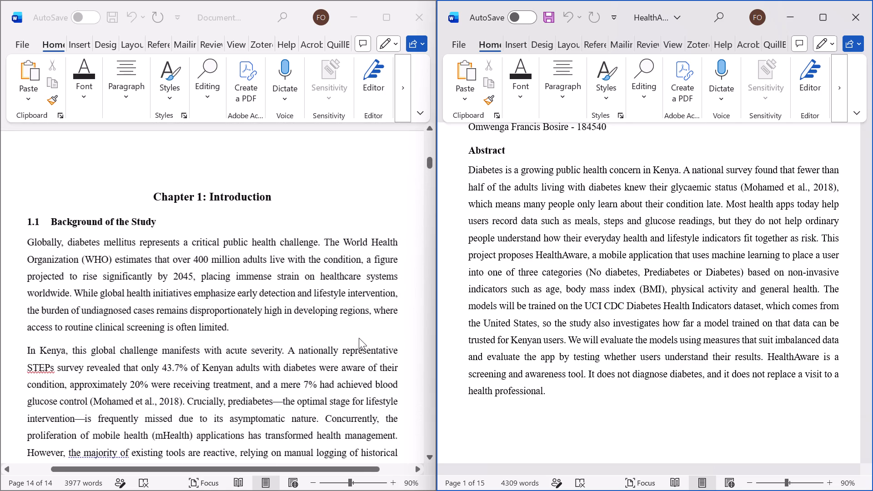
scroll(359, 338, "left", 1)
scroll(573, 306, "down", 2)
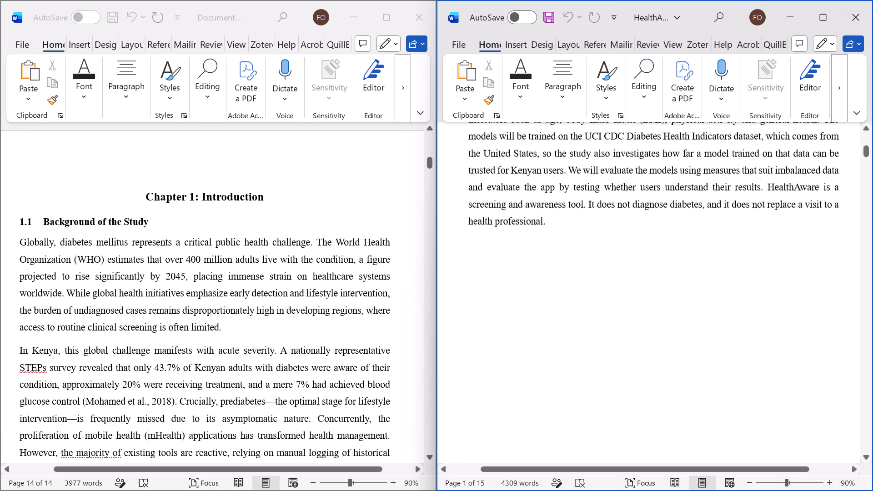
scroll(573, 306, "down", 3)
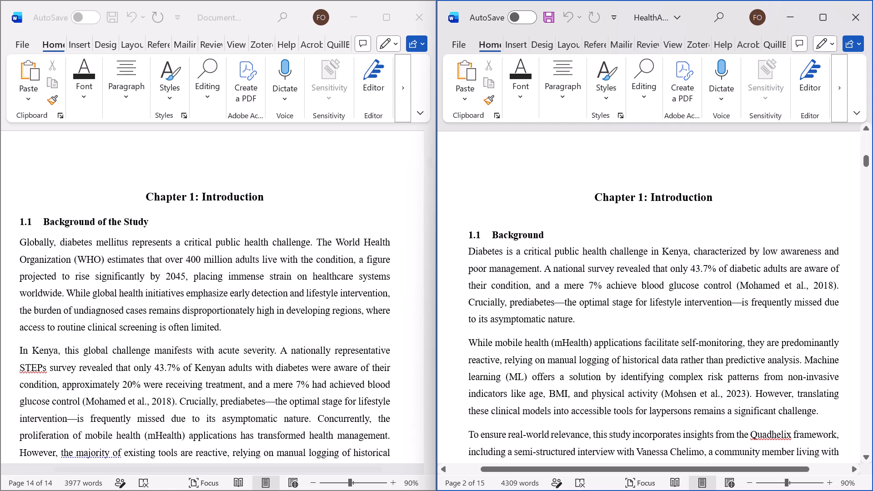
scroll(573, 306, "down", 1)
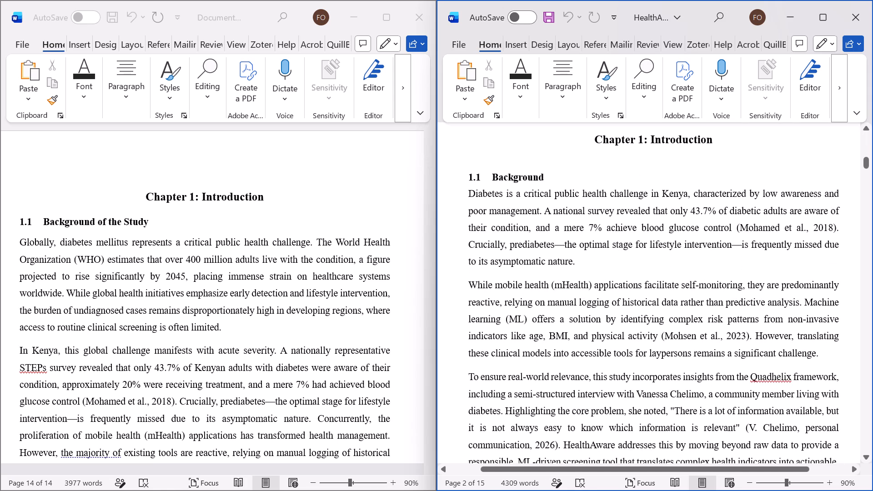
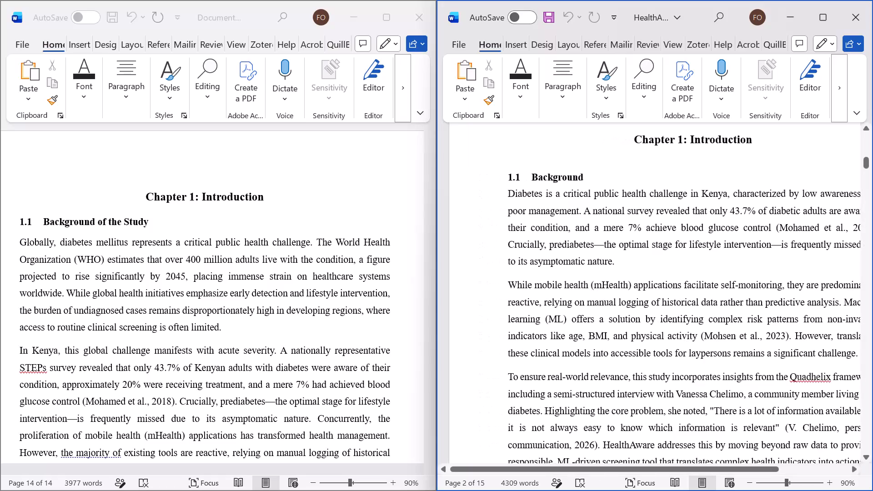
Compare the rest of the section 1.1 background text in both proposals, up to the start of section 1.2.
scroll(537, 301, "left", 1)
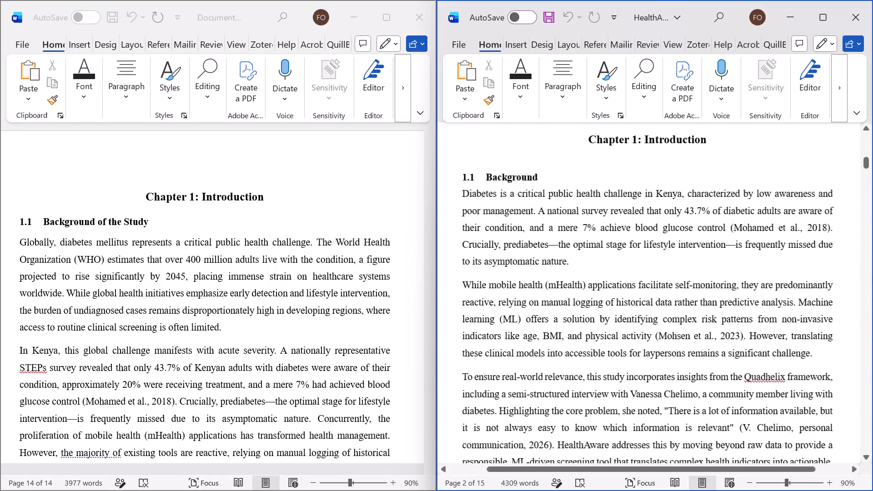
scroll(537, 301, "left", 1)
scroll(327, 330, "down", 1)
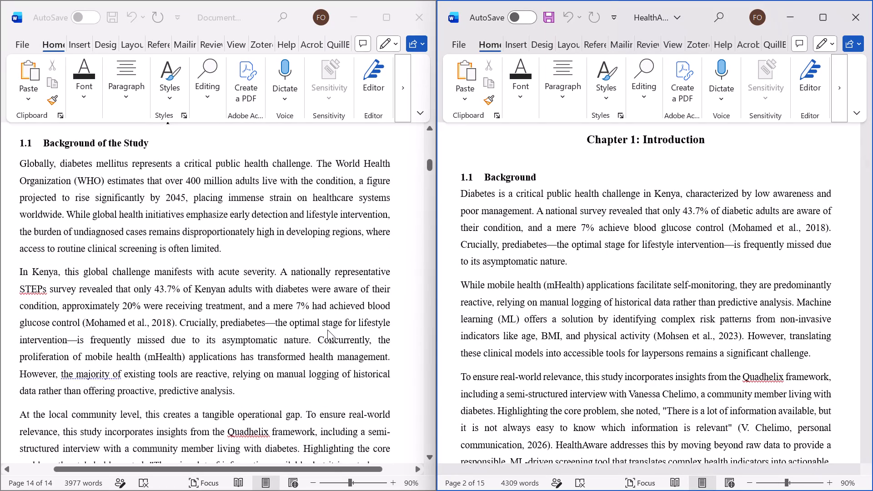
scroll(327, 330, "down", 1)
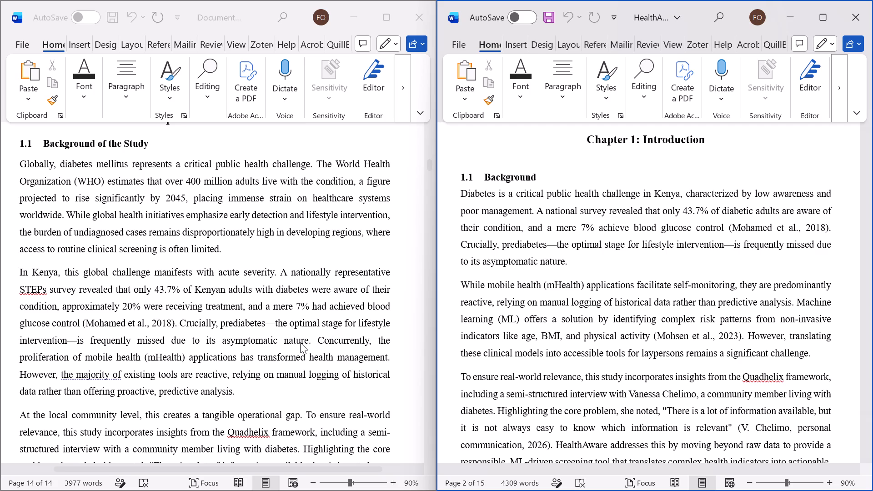
scroll(300, 342, "down", 4)
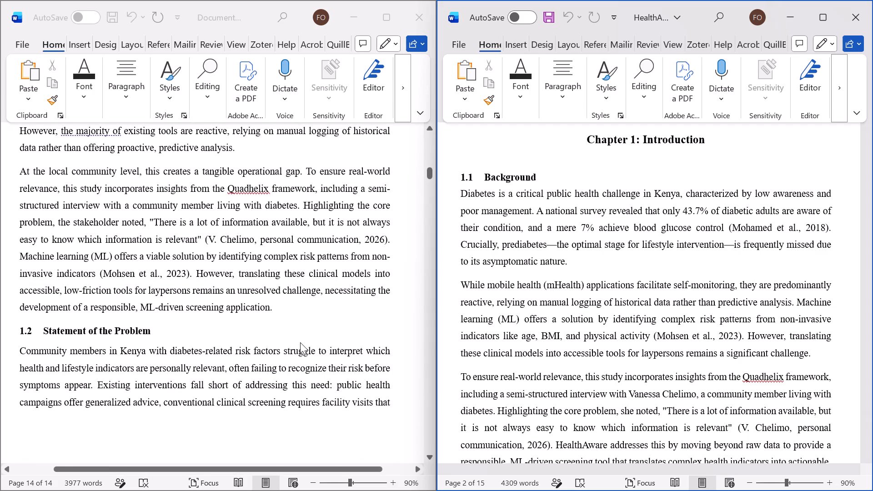
scroll(490, 330, "down", 1)
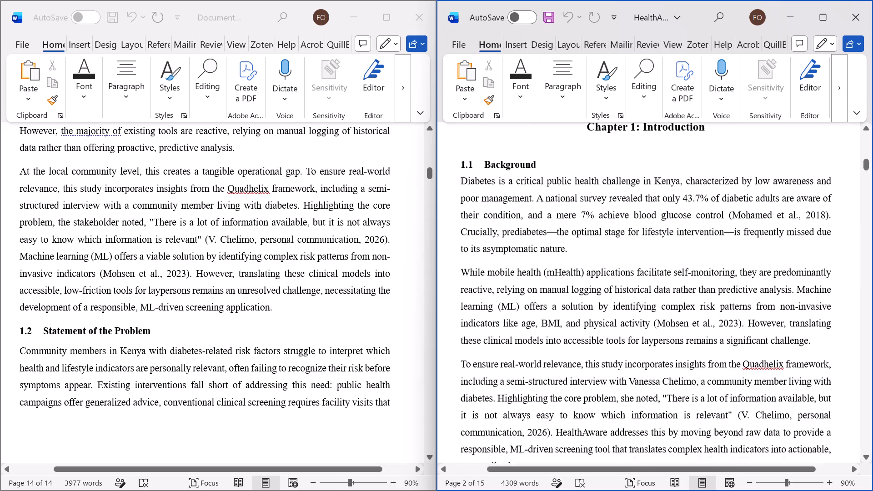
scroll(490, 330, "down", 1)
scroll(298, 381, "down", 1)
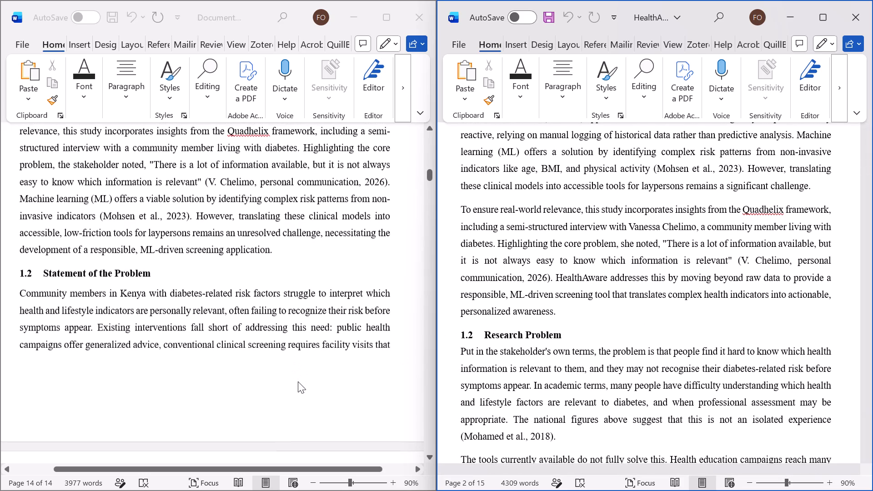
Review the draft's sections 1.2 to 1.5, from problem statement to research questions, against section 1.2 Research Problem in the HealthAware Proposal.
scroll(298, 381, "down", 3)
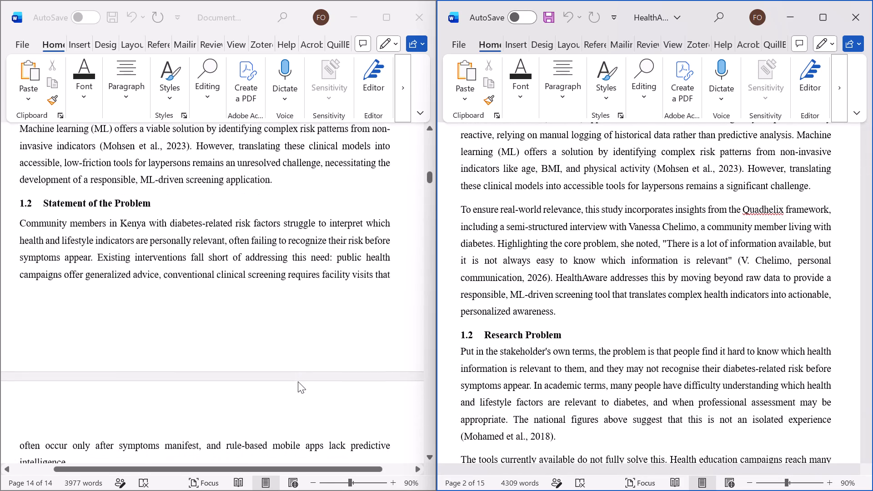
scroll(298, 381, "down", 1)
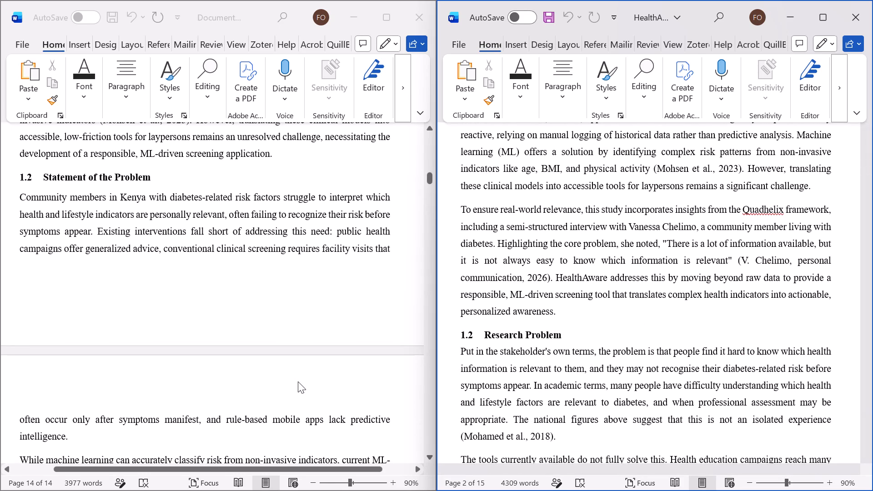
scroll(298, 381, "down", 1)
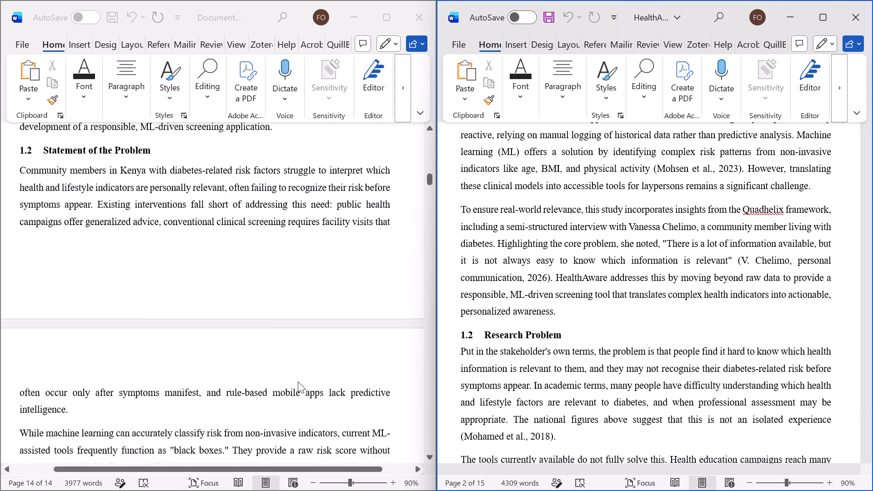
scroll(298, 381, "down", 3)
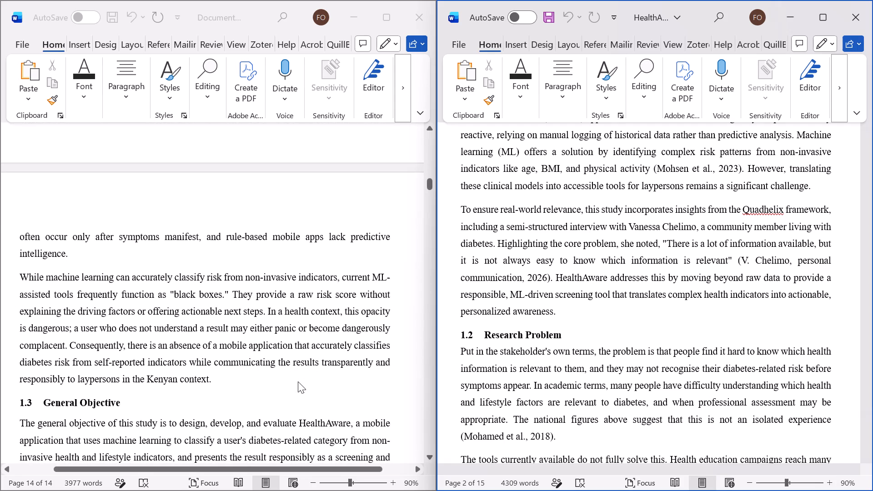
scroll(298, 381, "down", 2)
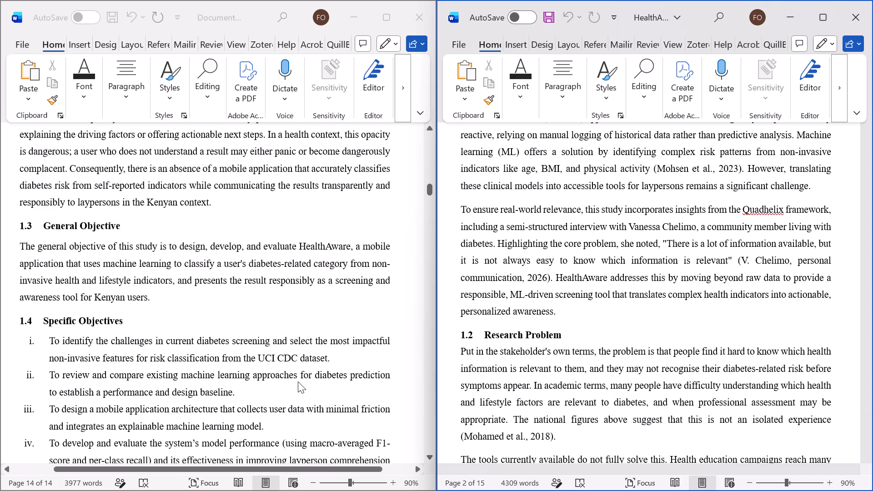
scroll(298, 381, "down", 1)
scroll(475, 371, "down", 1)
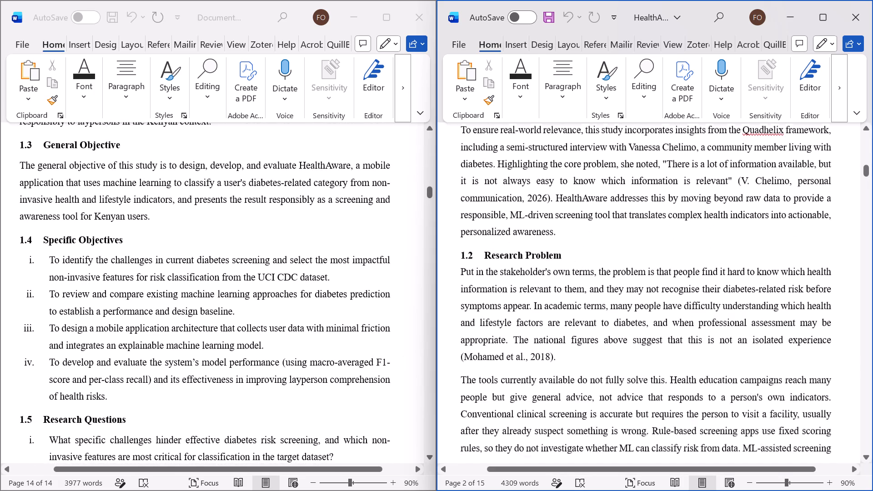
scroll(475, 371, "down", 3)
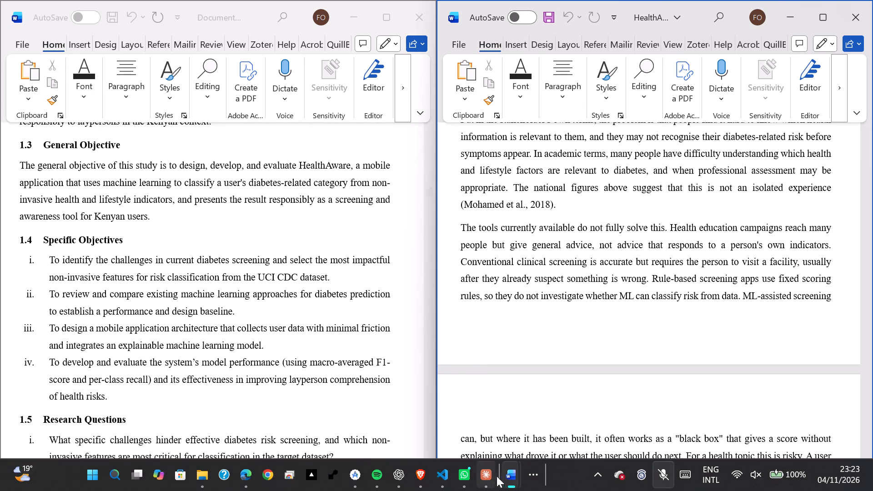
Show the additional running applications hidden from the taskbar.
left_click(530, 475)
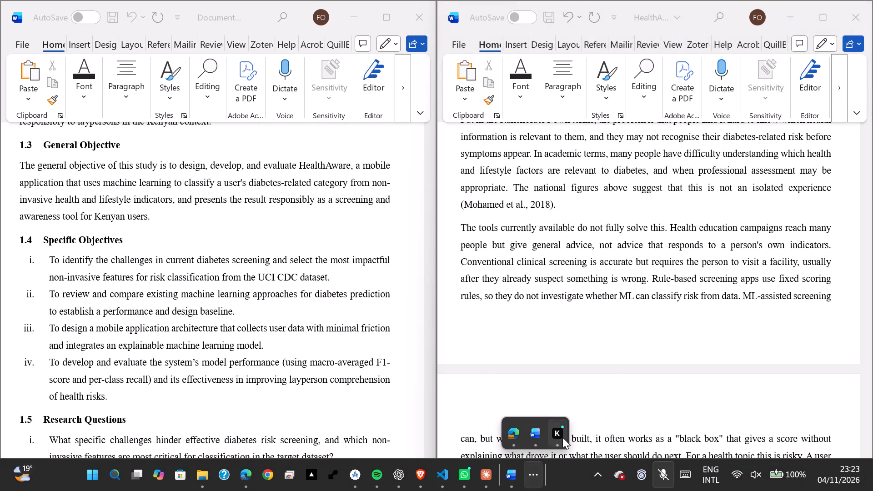